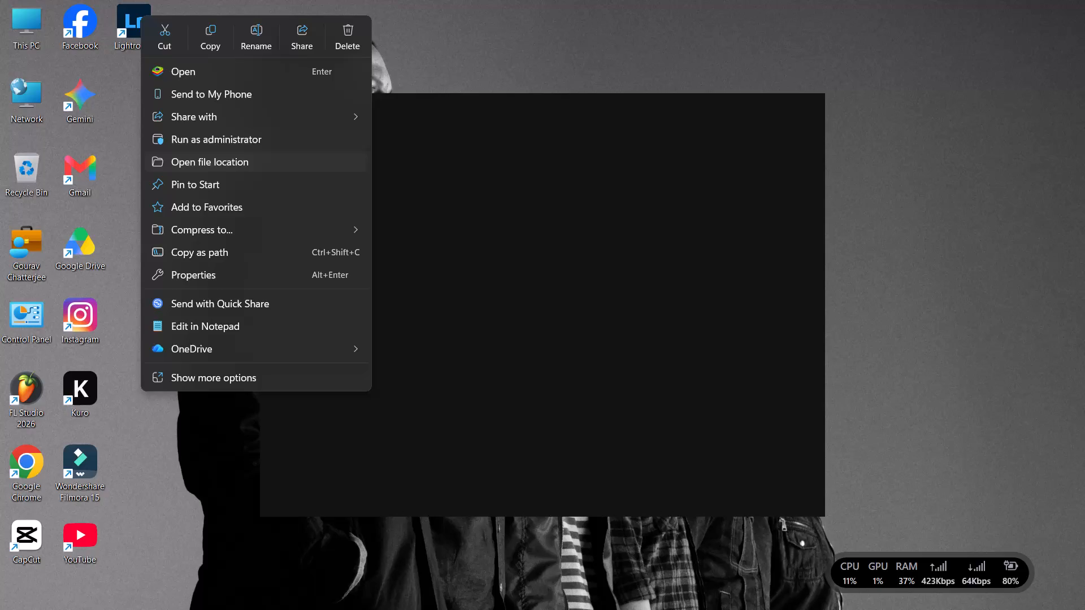
Delete the Lightroom shortcut from the desktop.
click(337, 37)
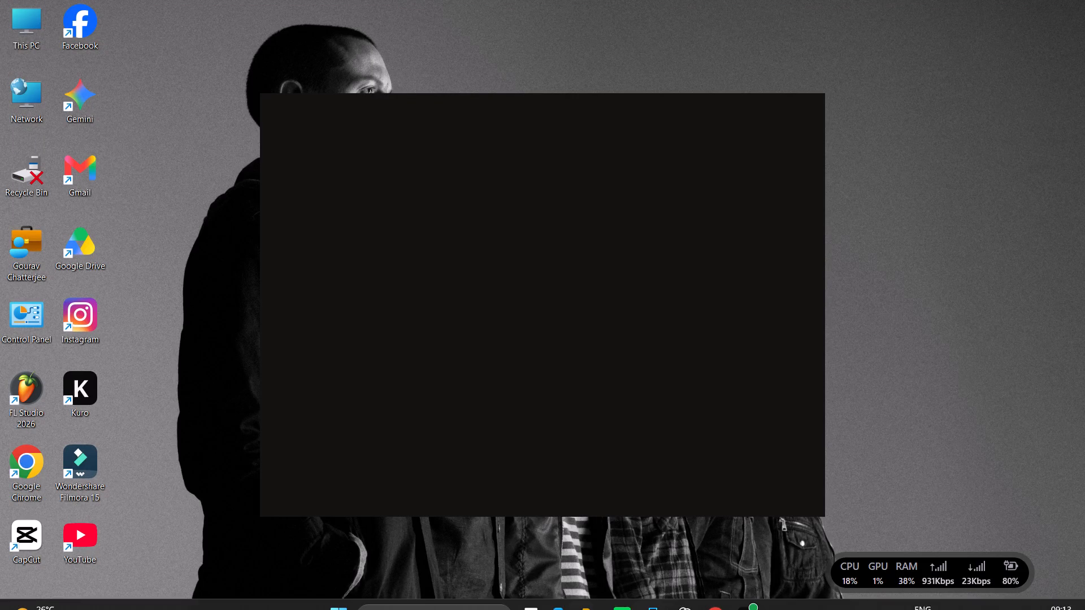
Find Proton VPN among the installed apps and launch it.
click(333, 599)
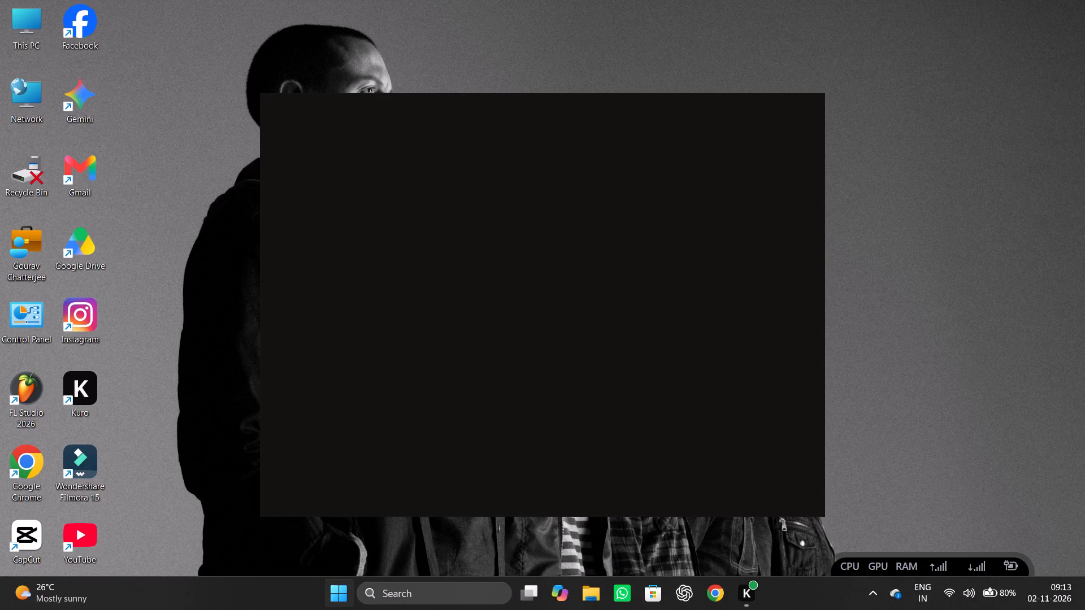
click(338, 600)
scroll(499, 354, down, 9)
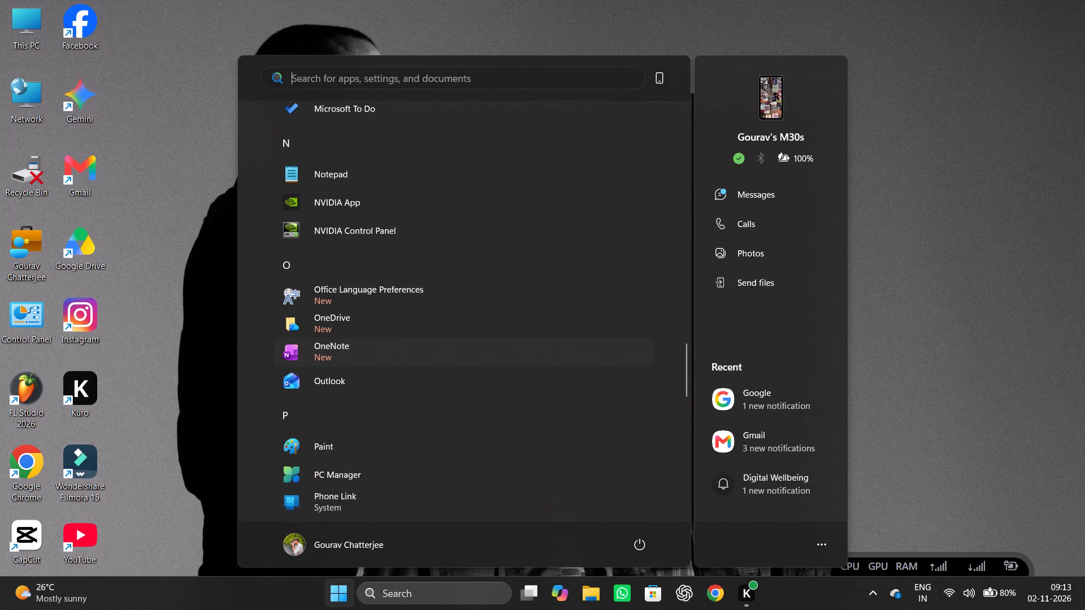
scroll(440, 465, down, 1)
click(436, 461)
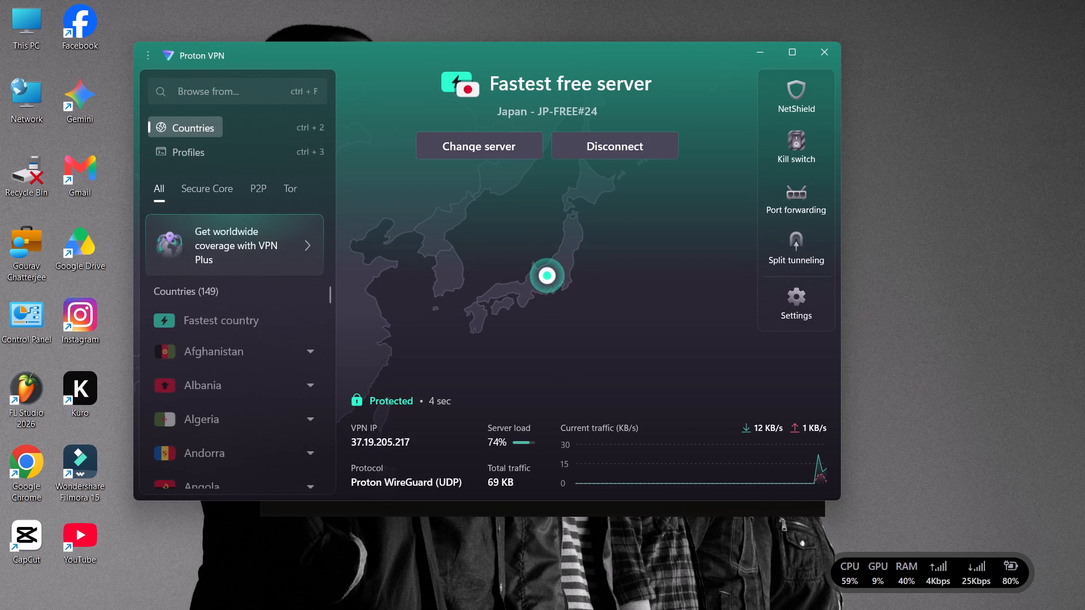
Launch CapCut, dismiss the Pro offer and open the Studio Project 1 project.
double_click(34, 524)
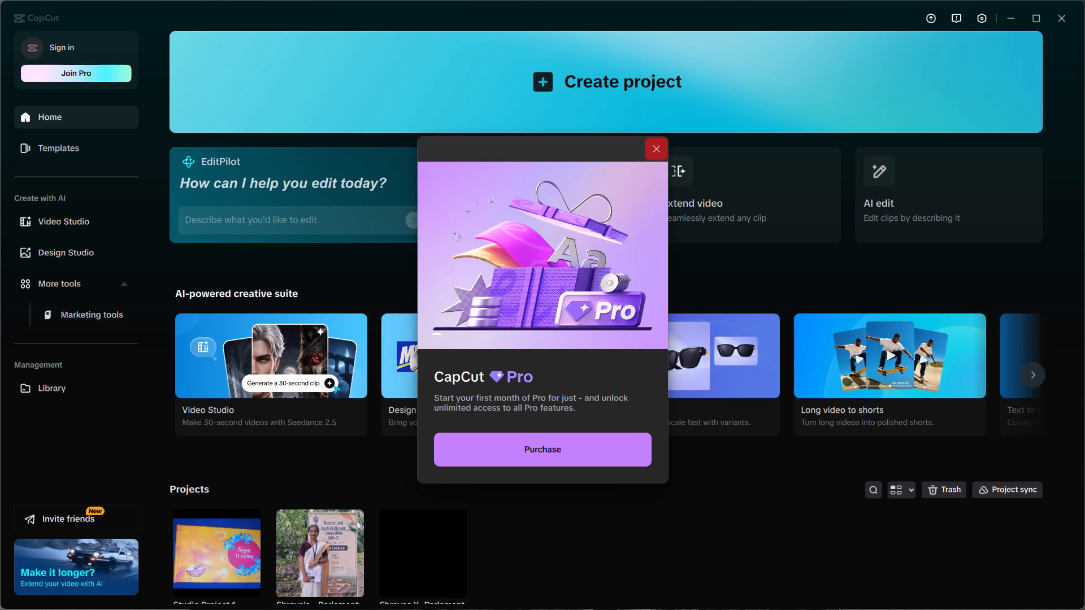
click(662, 145)
scroll(189, 529, down, 1)
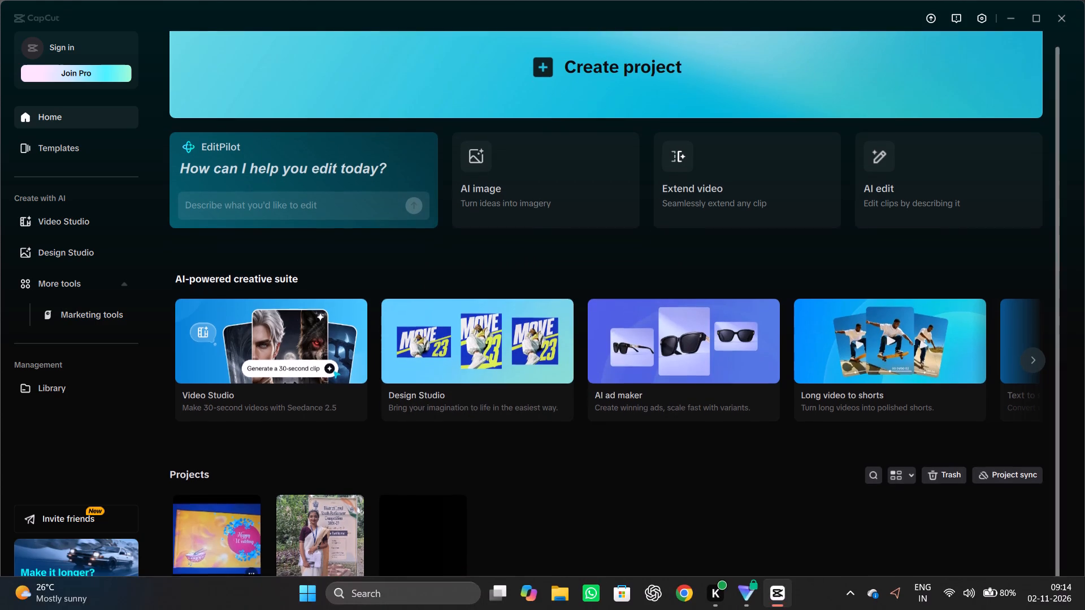
scroll(200, 525, down, 2)
click(206, 560)
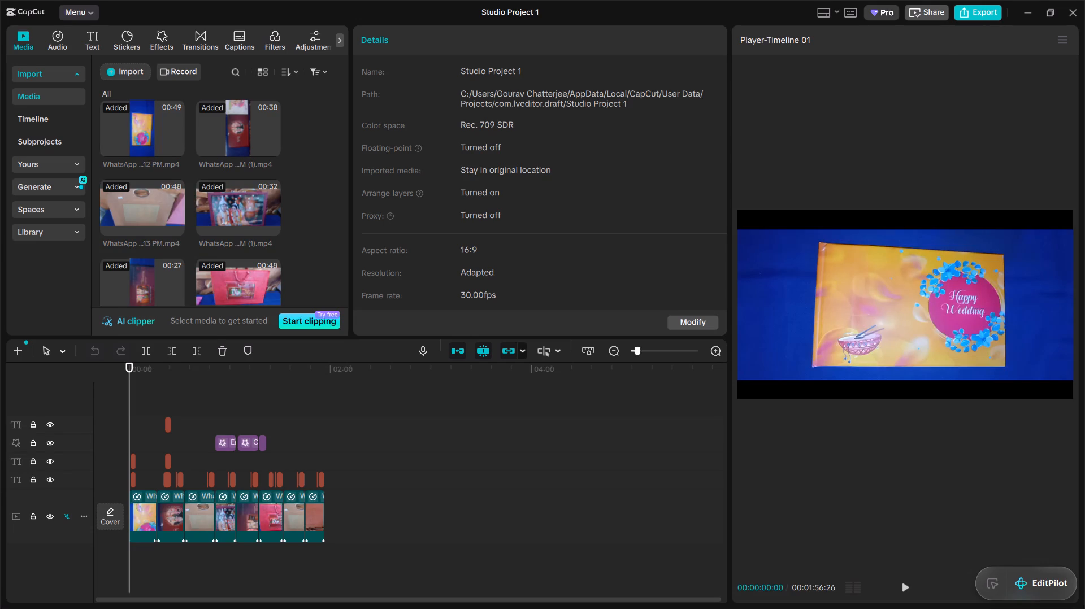
Enlarge the timeline and play the video from the start, at double speed from partway, reviewing the clips, price texts and effects.
click(387, 424)
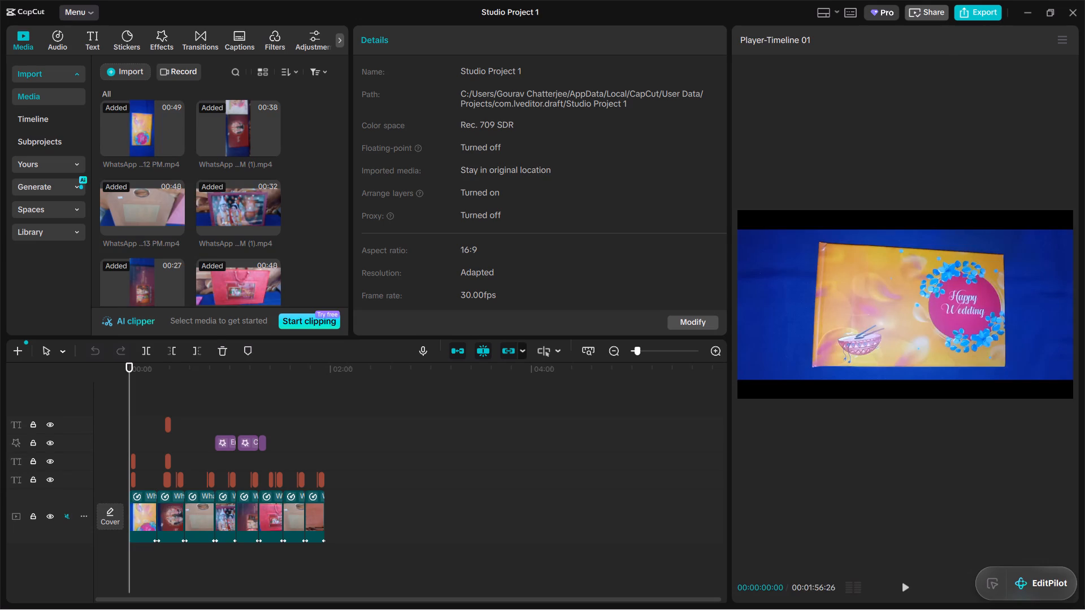
click(387, 423)
ctrl+scroll(387, 422, up, 12)
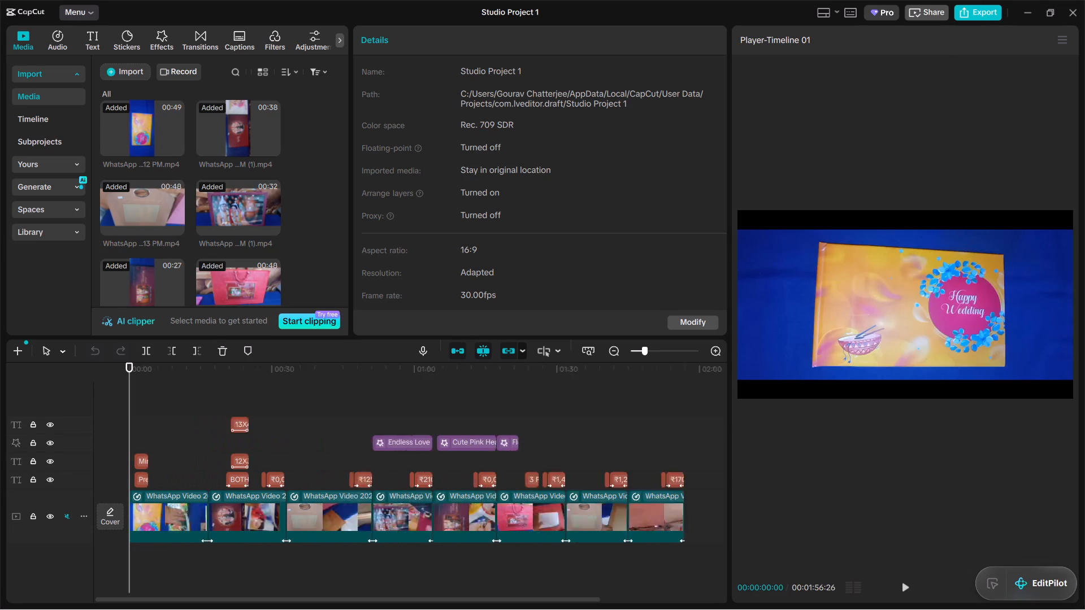
ctrl+scroll(387, 422, up, 3)
click(387, 422)
scroll(387, 422, right, 1)
ctrl+scroll(387, 422, up, 1)
ctrl+scroll(387, 422, right, 1)
ctrl+scroll(387, 422, up, 7)
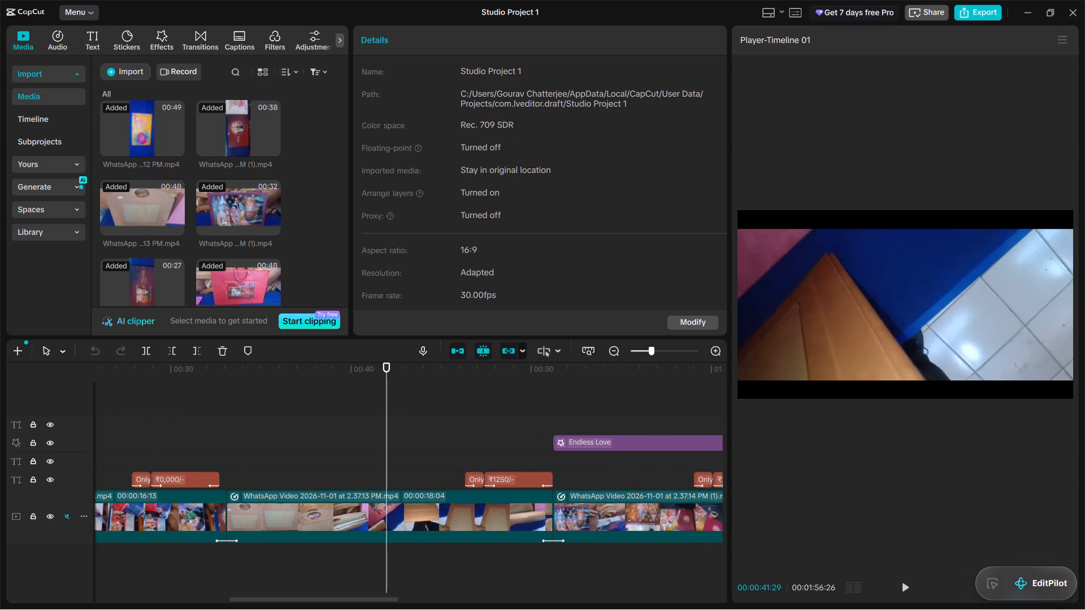
drag(388, 422, 289, 486)
click(280, 499)
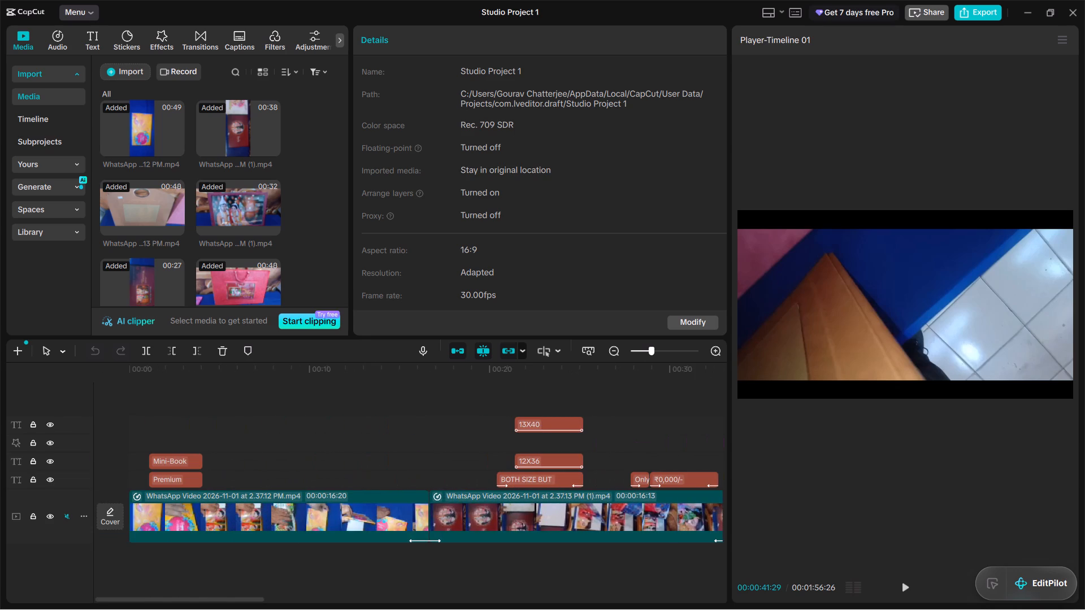
click(157, 389)
drag(157, 389, 67, 408)
key(space)
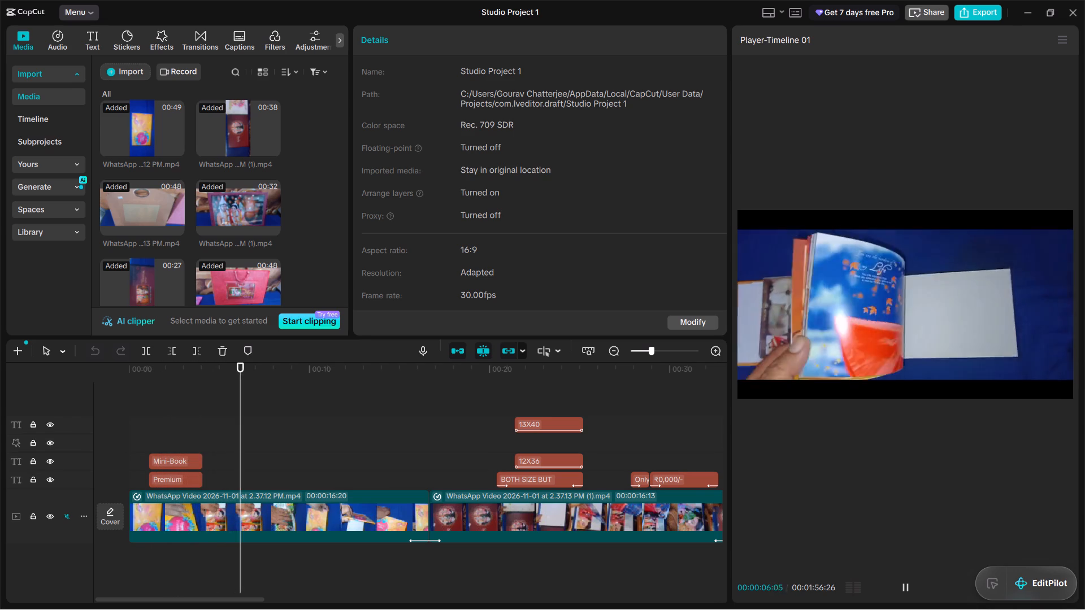
key(l)
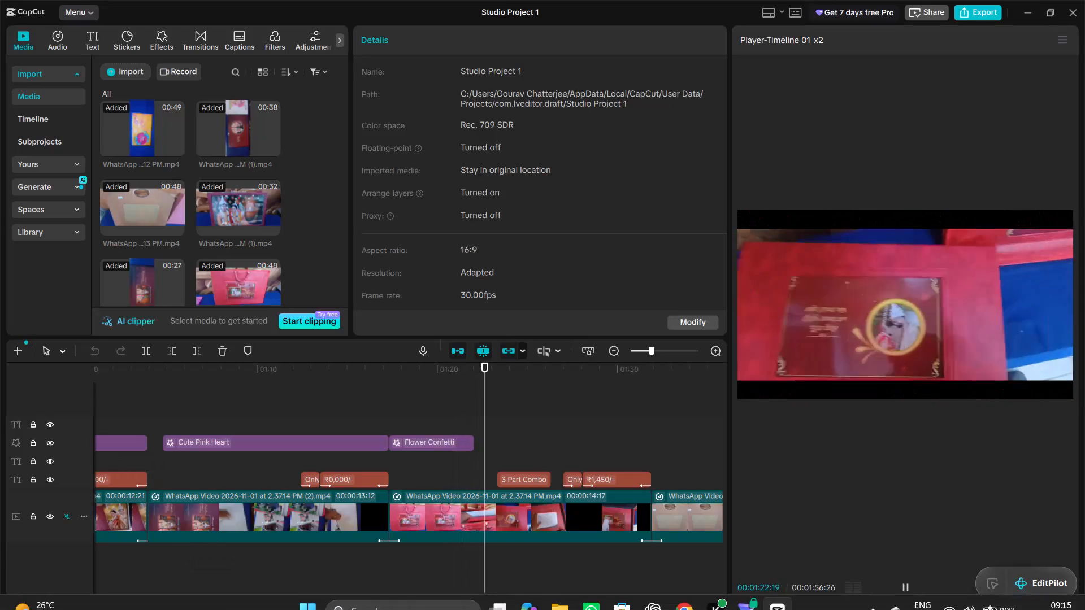
click(901, 592)
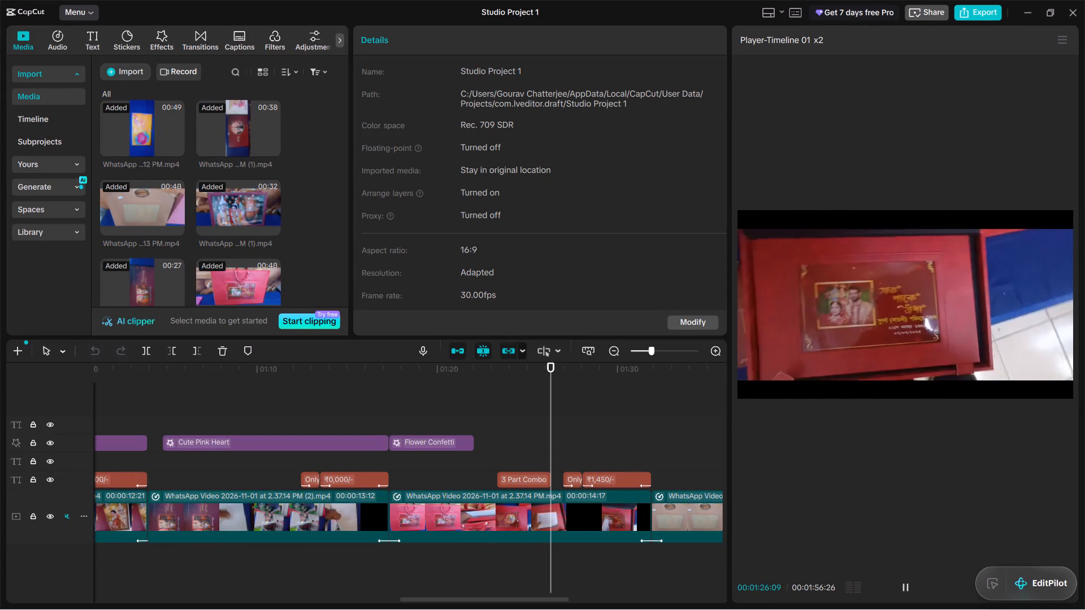
Replay the video from 00:01:16:04, at double speed from partway, checking the Flower Confetti section and the clips after it.
click(384, 402)
click(367, 396)
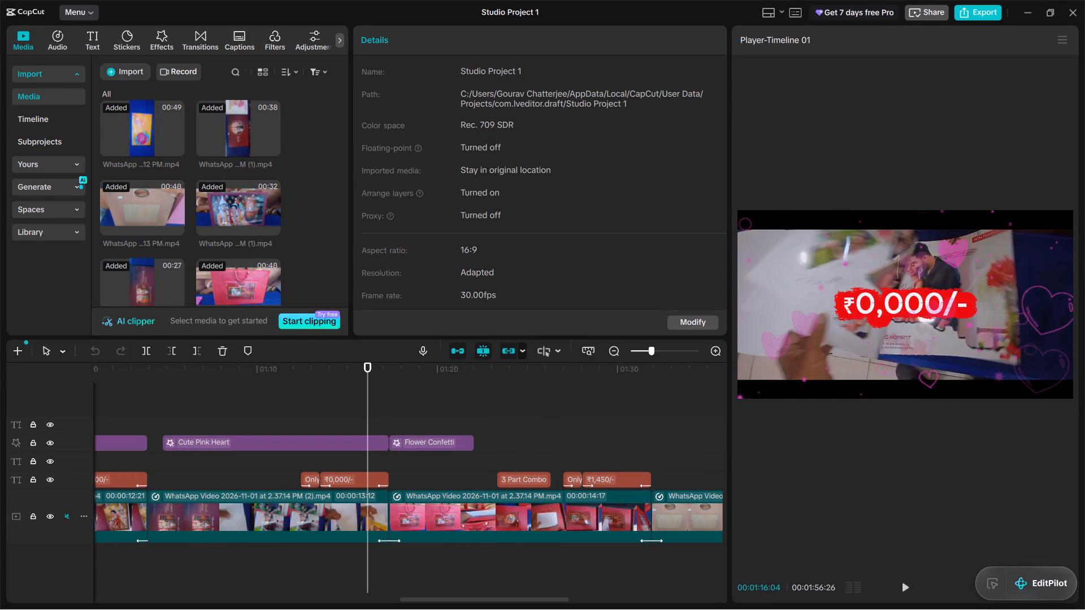
click(903, 592)
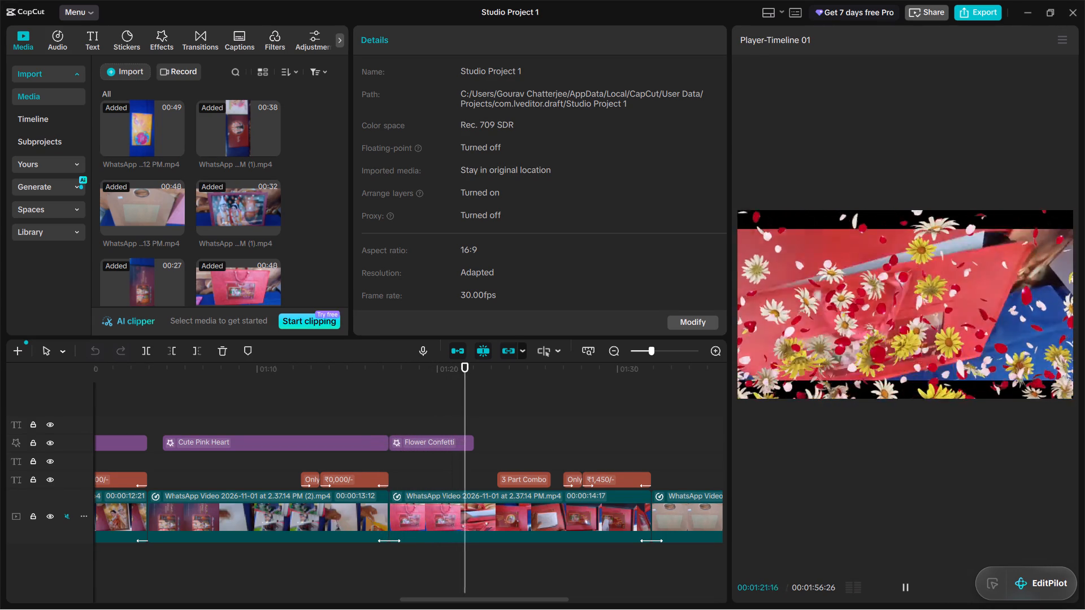
key(l)
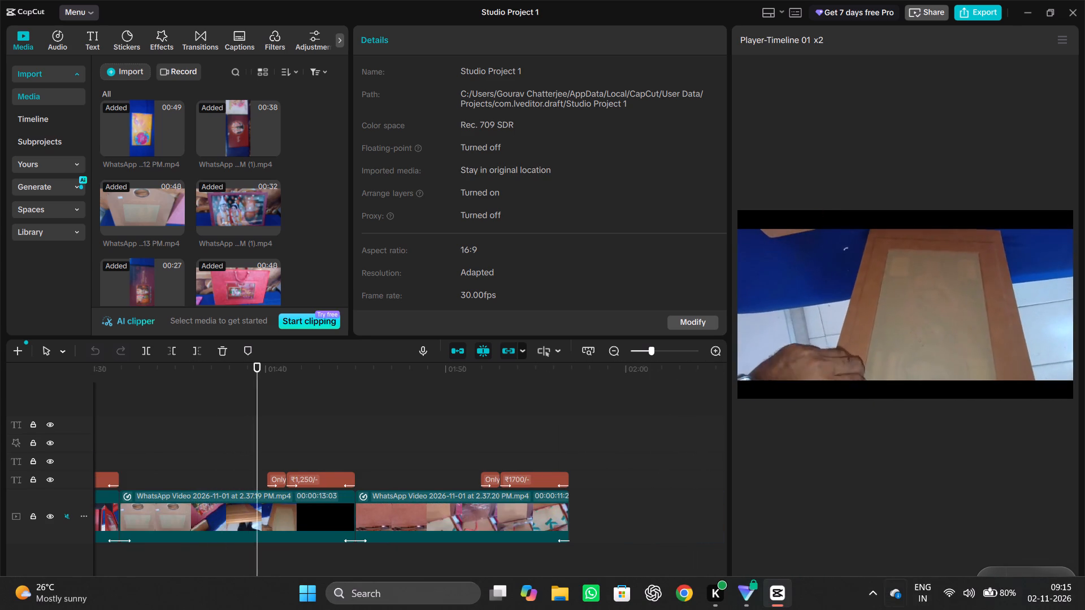
click(931, 504)
click(906, 579)
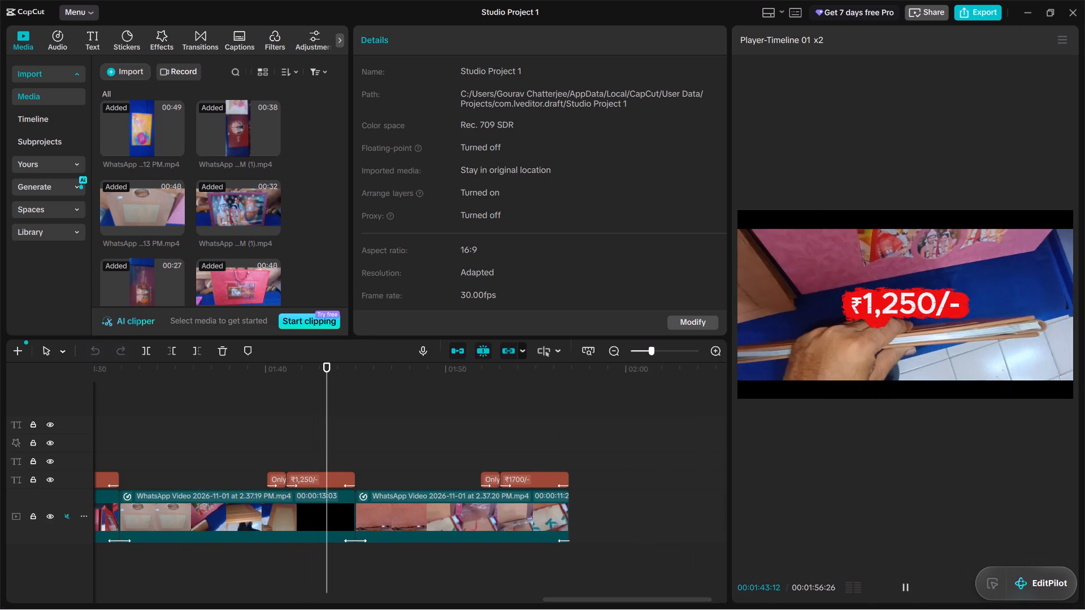
Place the playhead at 00:01:32:24, near the start of the 2.37.19 PM clip, and search the effects for FLOWER.
click(138, 406)
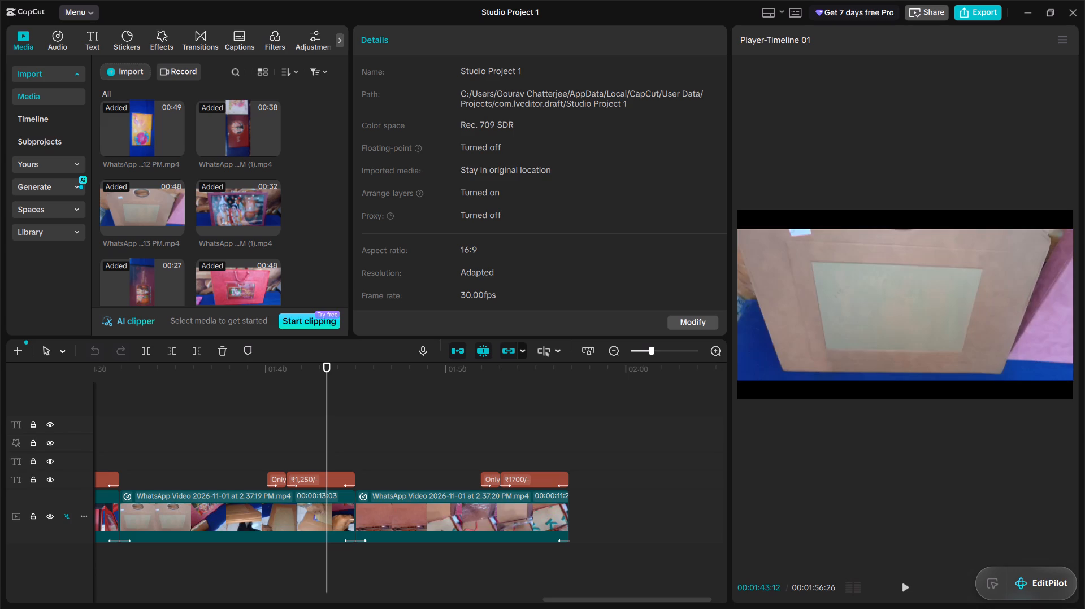
click(138, 393)
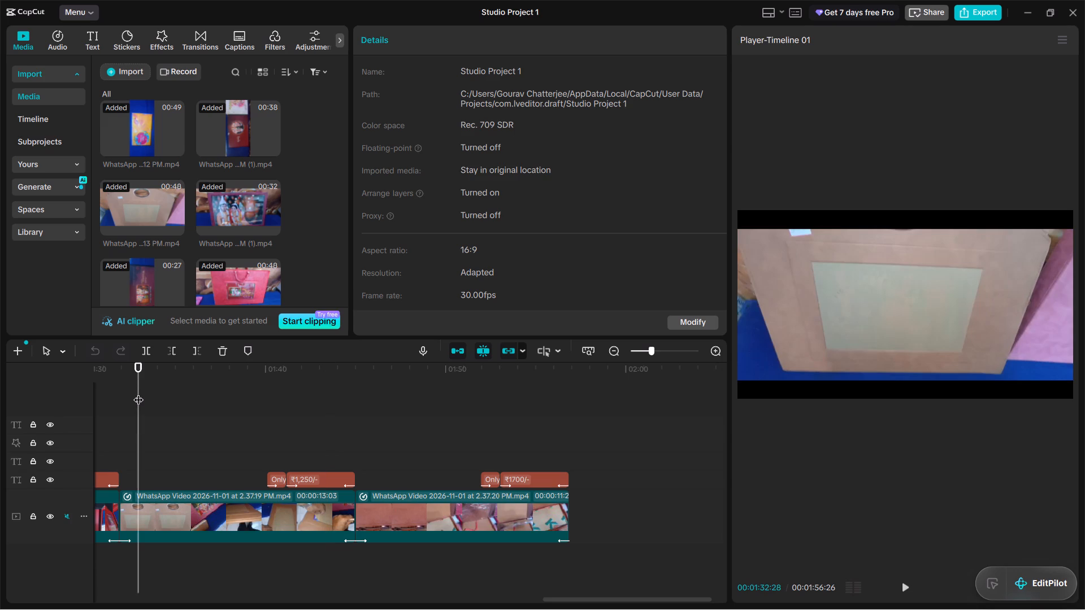
click(136, 391)
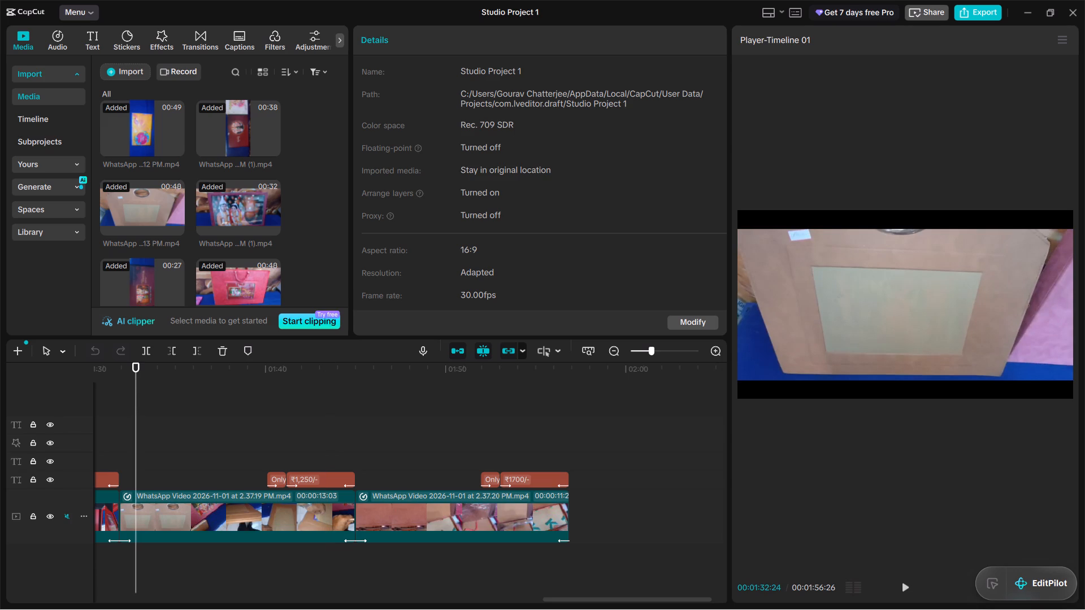
click(164, 36)
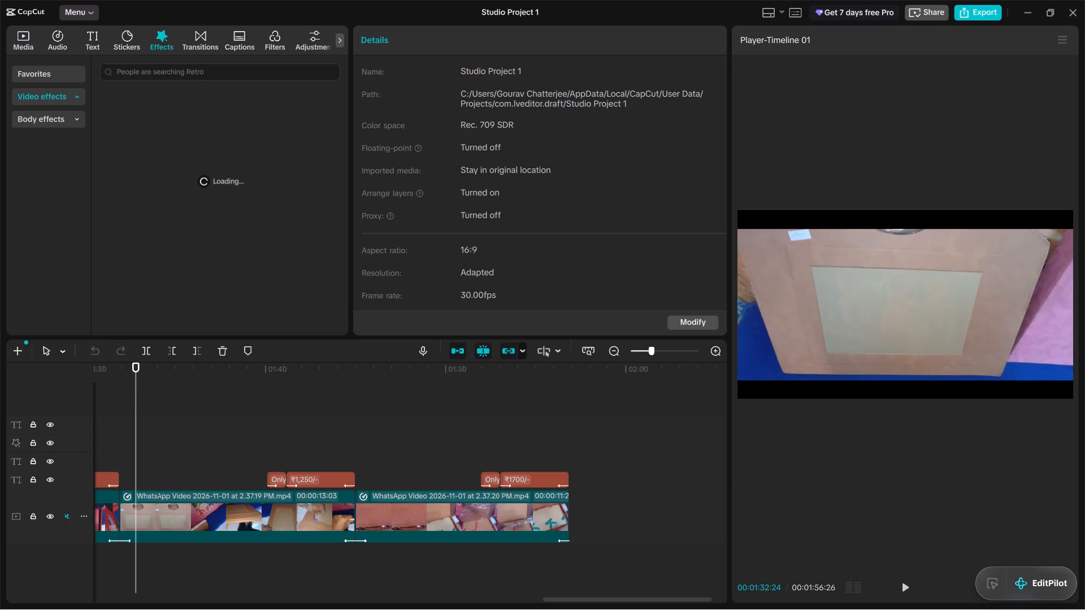
click(153, 72)
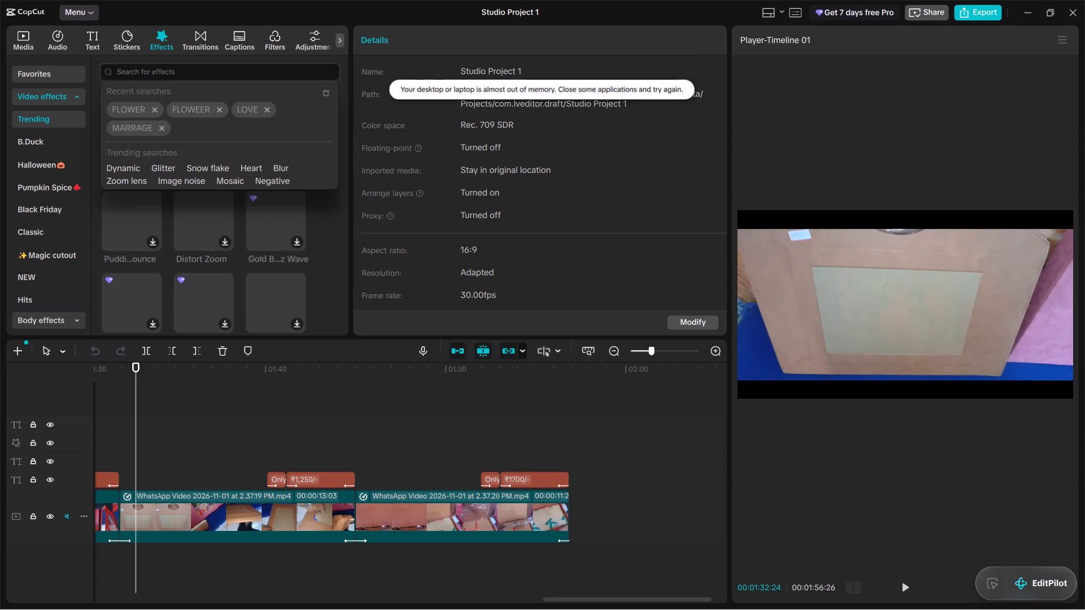
click(127, 104)
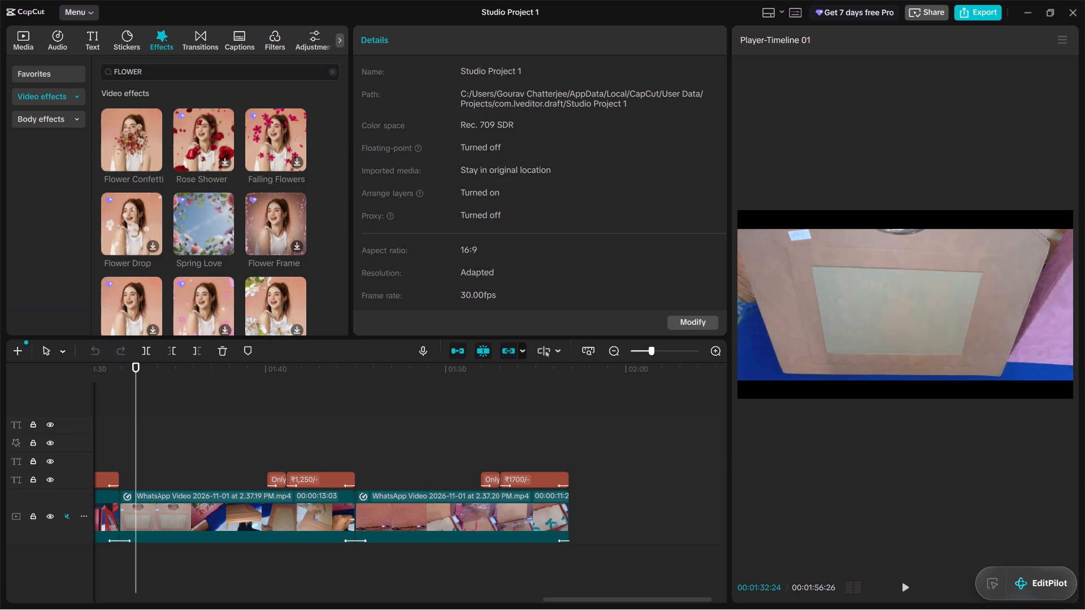
Switch to Google Chrome, search for "confetti meaning" and read the expanded dictionary definition and the results below it.
click(679, 579)
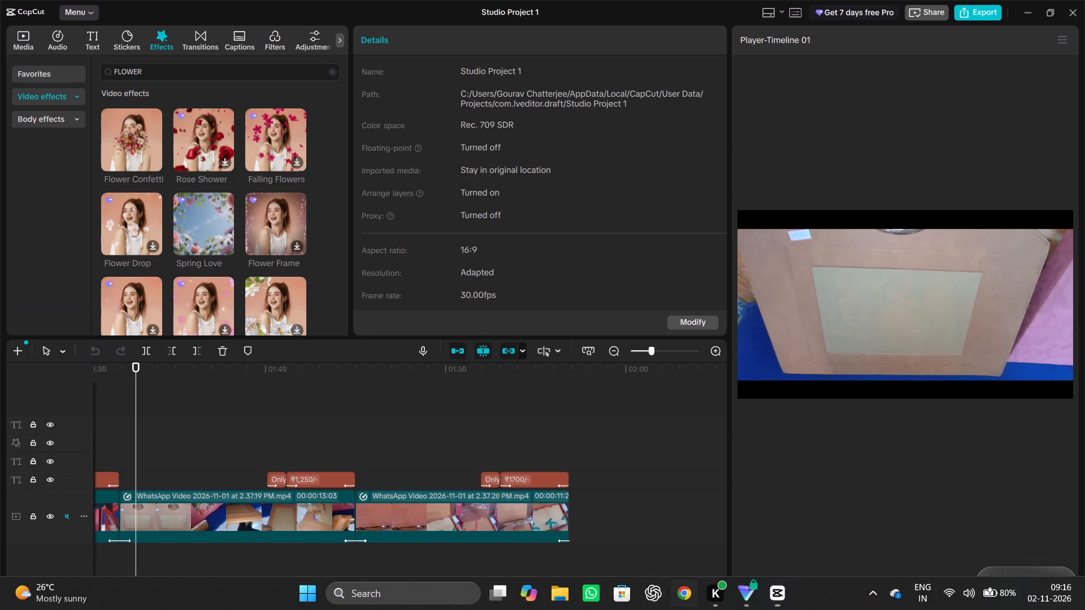
text(confe)
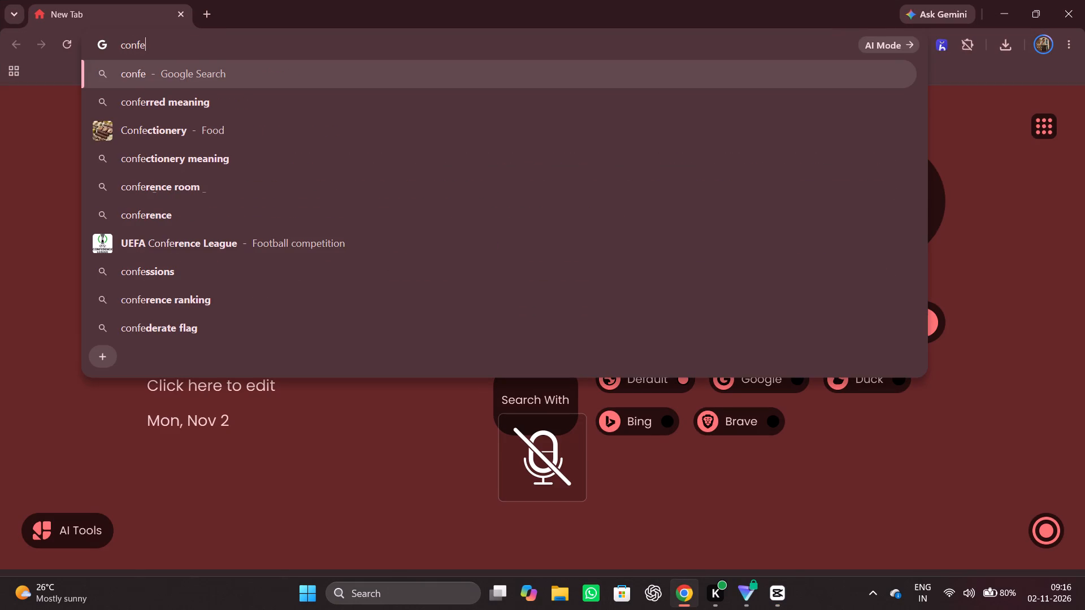
text(tt)
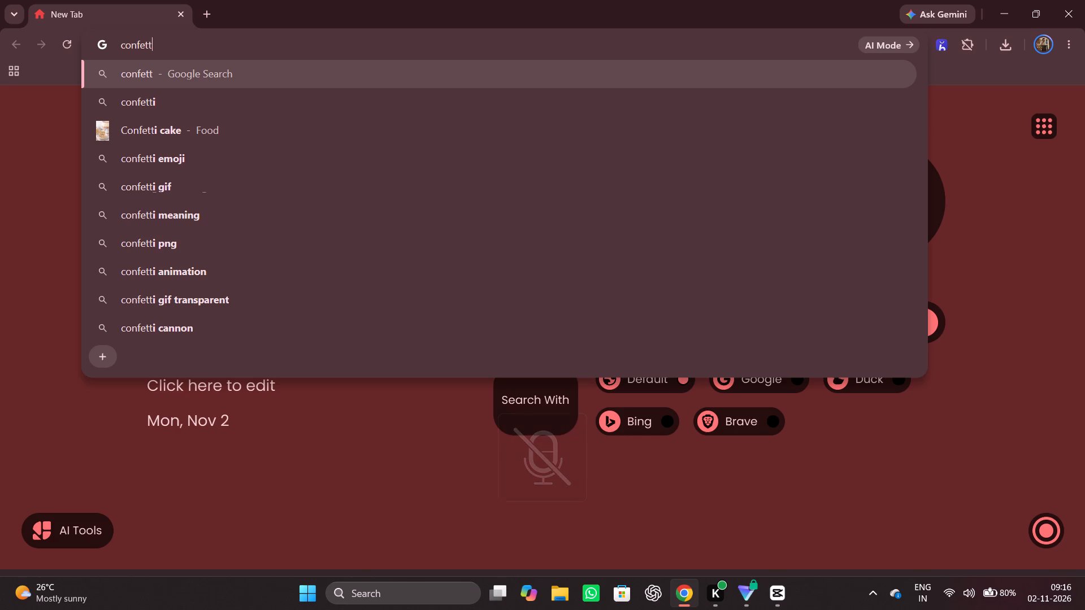
key(i)
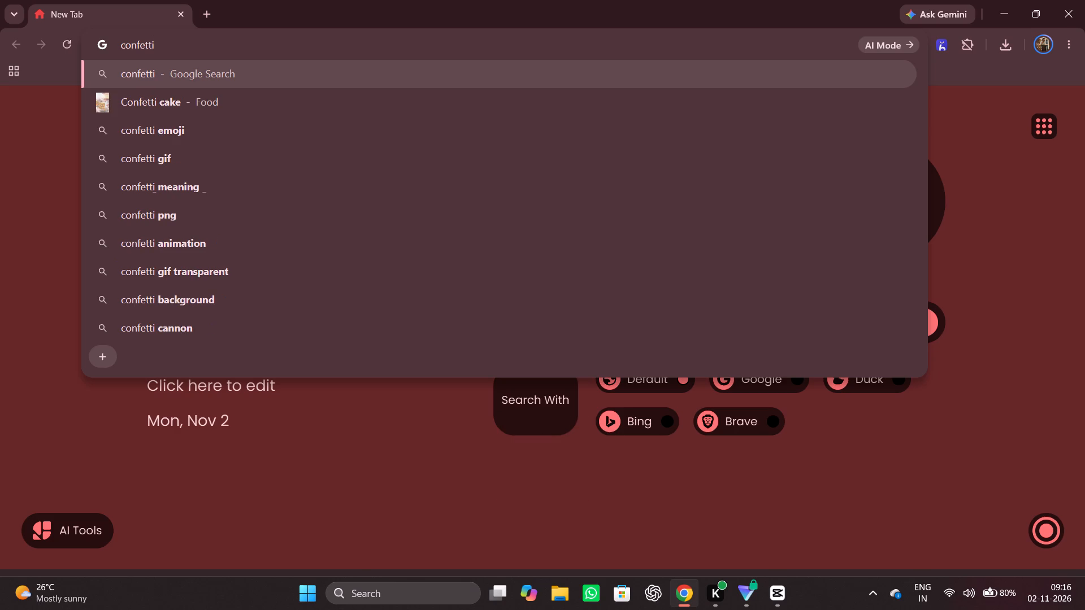
key(space)
key(m)
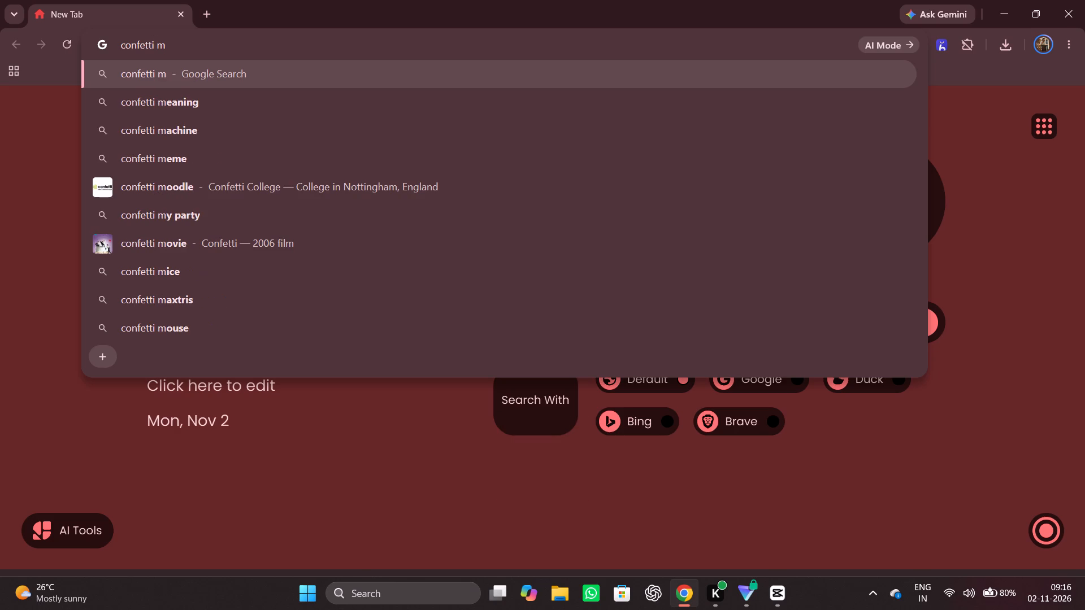
key(Down)
key(Return)
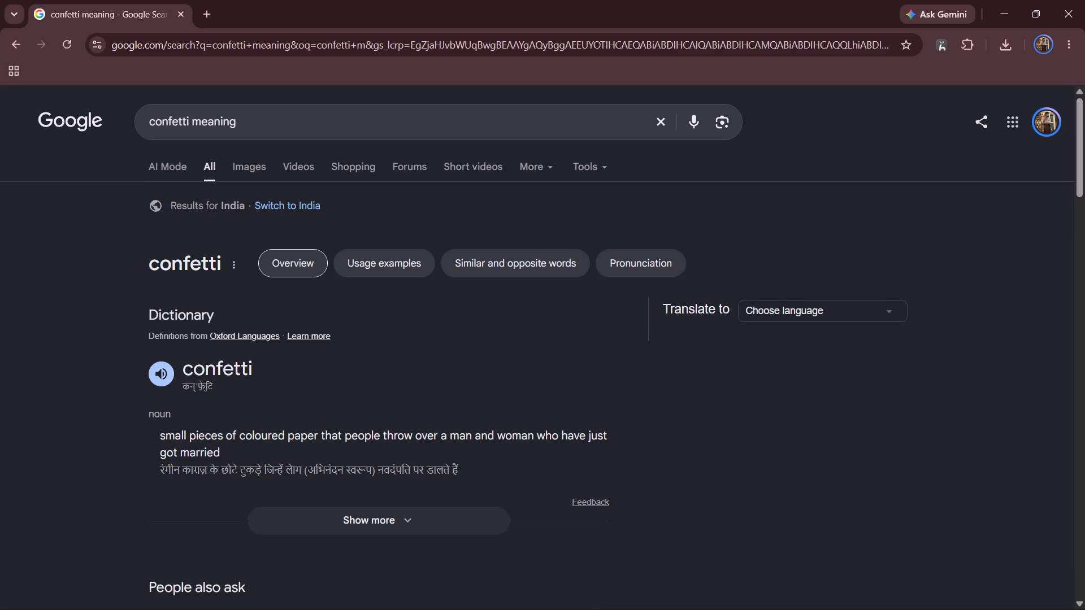
click(431, 520)
scroll(442, 442, down, 1)
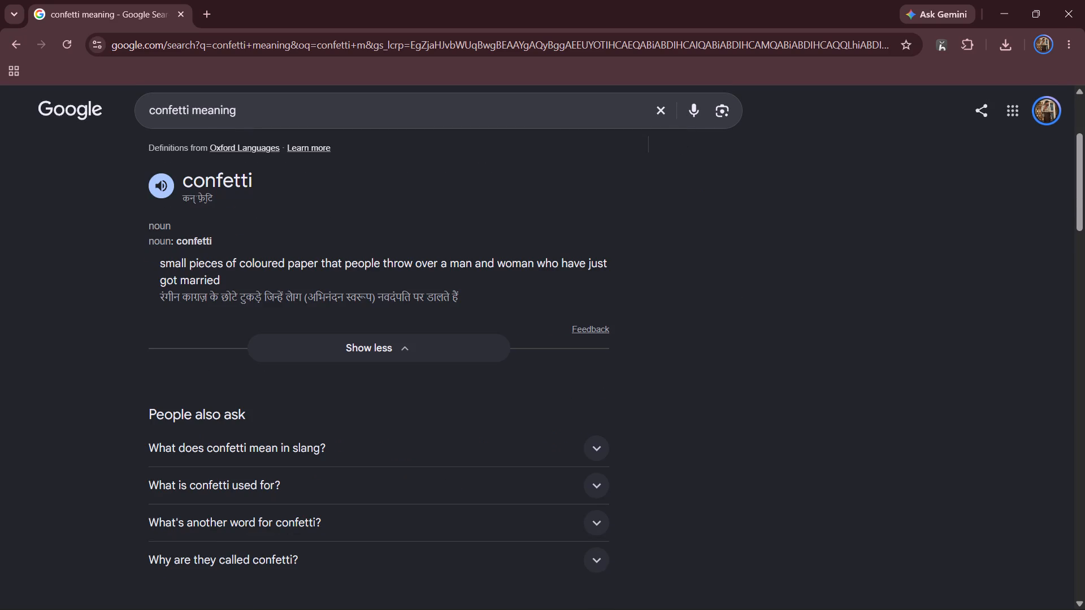
click(442, 442)
scroll(442, 442, down, 1)
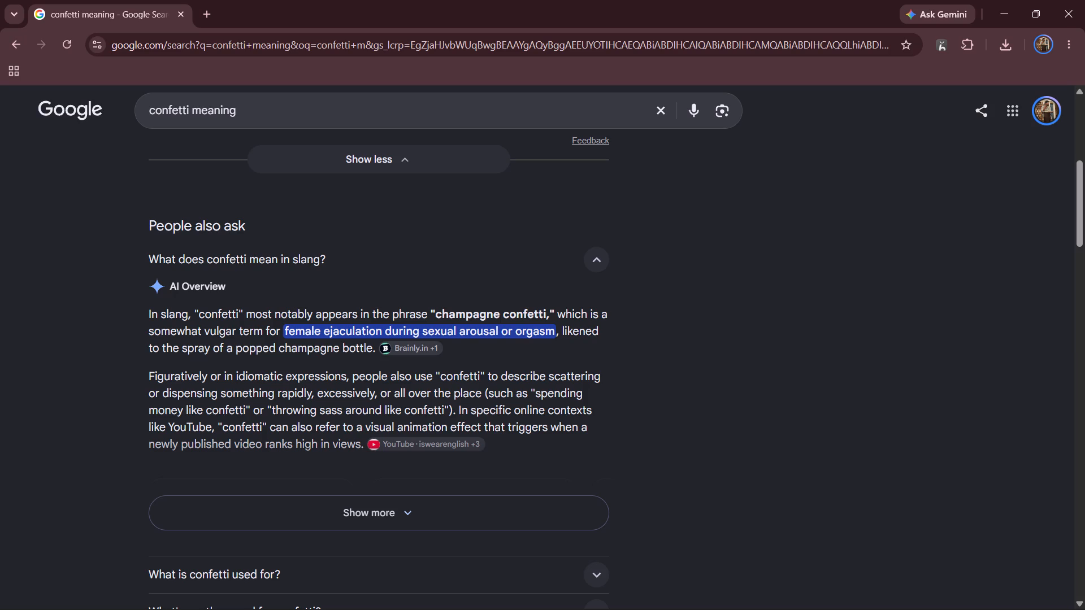
Look up the word "sass" in the confetti slang answer, skim the remaining search results and close the page.
drag(317, 416, 313, 422)
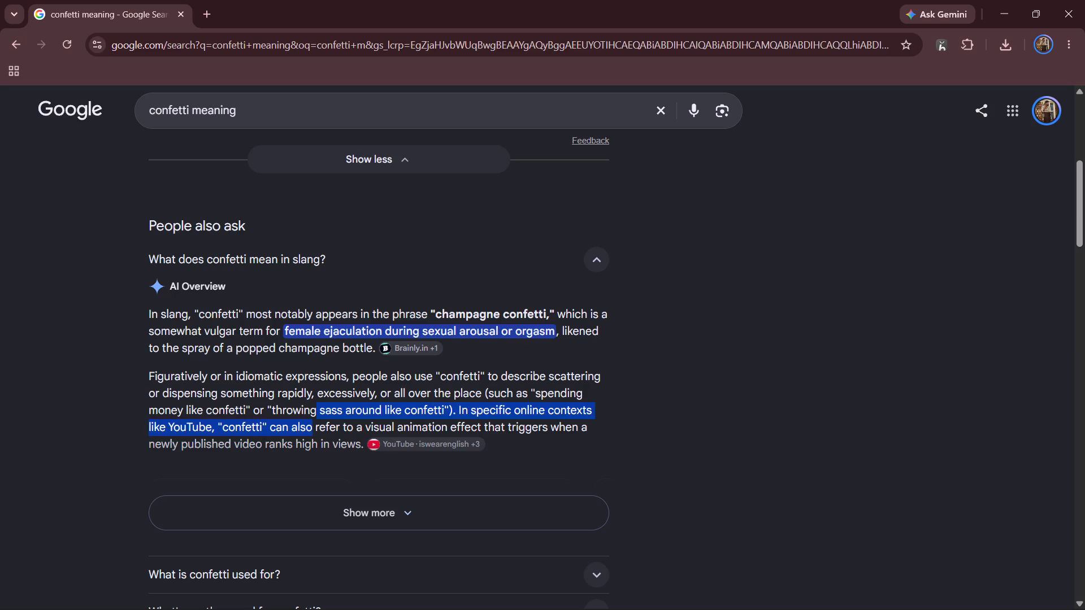
double_click(331, 408)
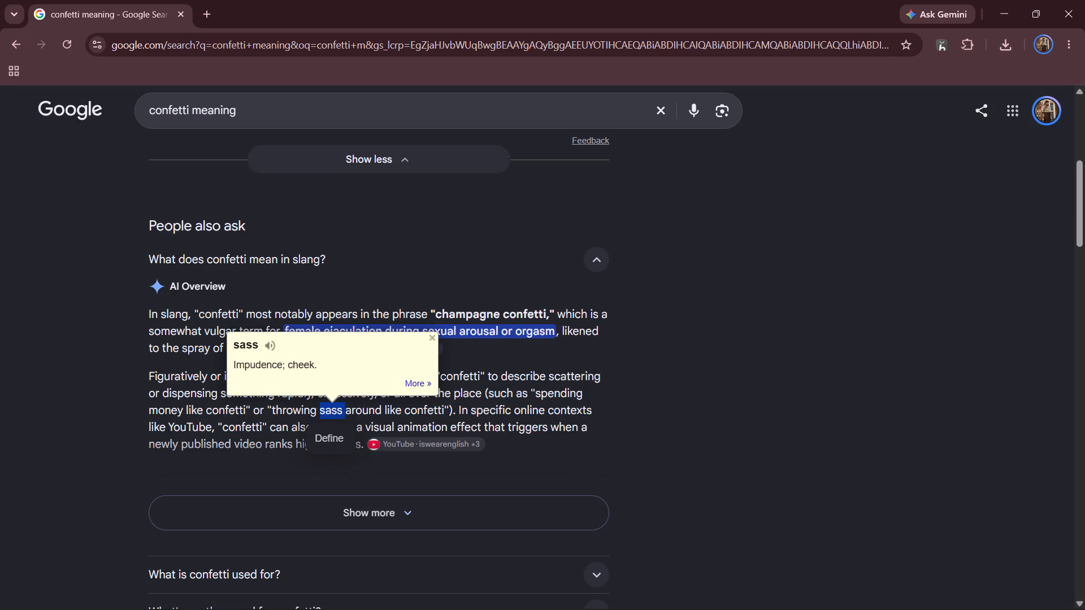
click(707, 328)
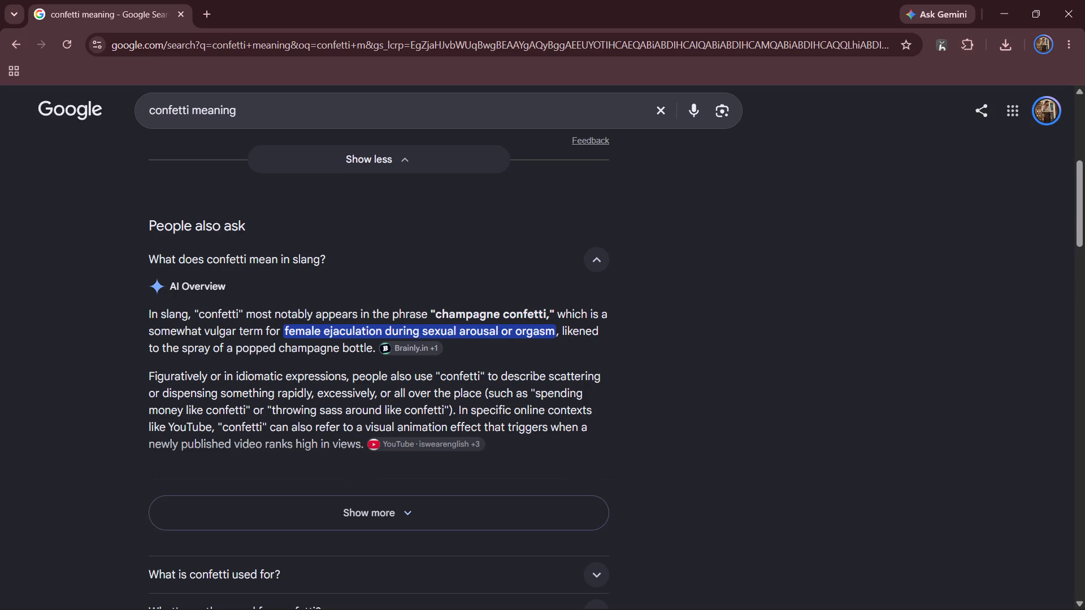
scroll(692, 348, down, 2)
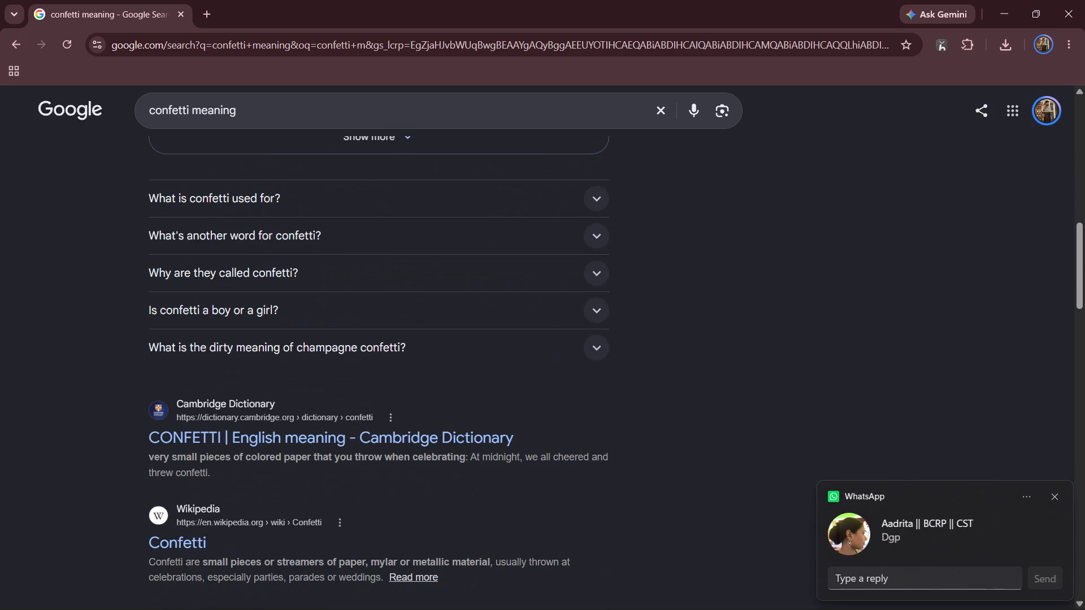
scroll(410, 375, up, 6)
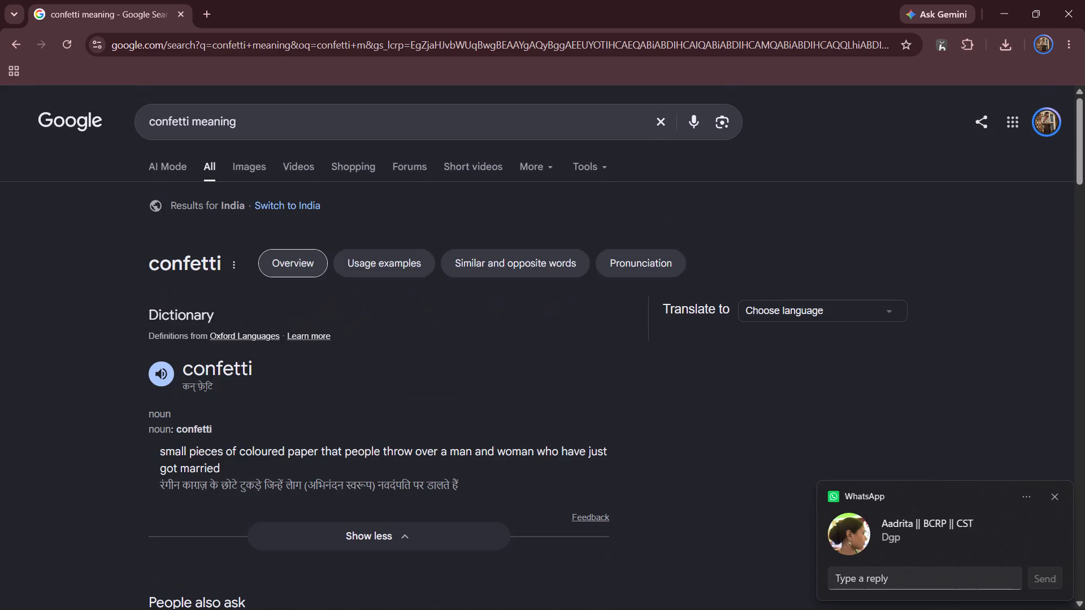
key(ctrl+w)
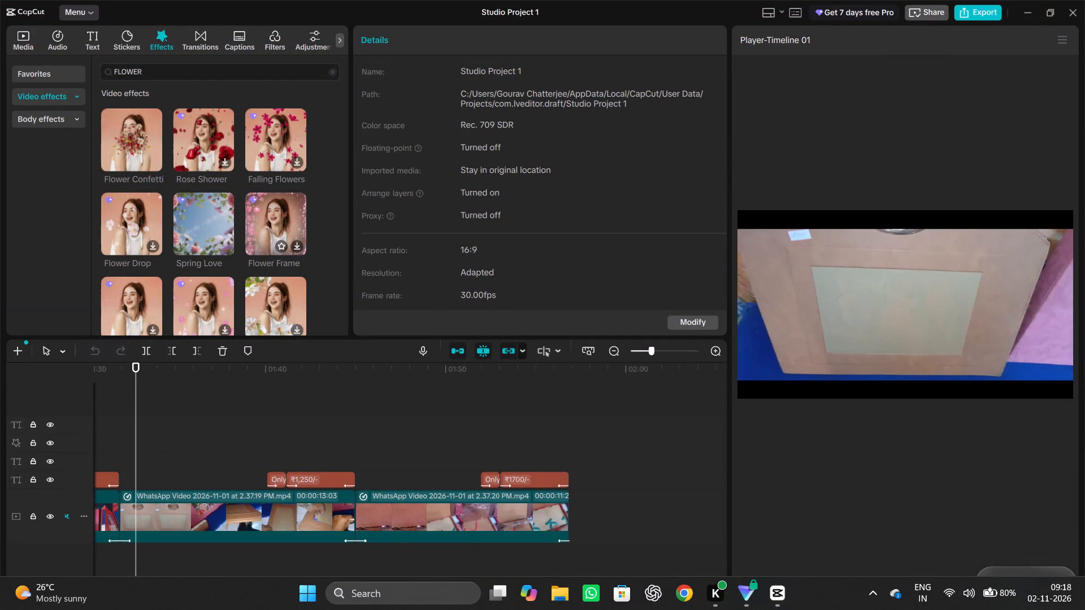
Back in CapCut, browse the video effects found for FLOWER, going past the first rows of flower effects.
scroll(286, 195, down, 3)
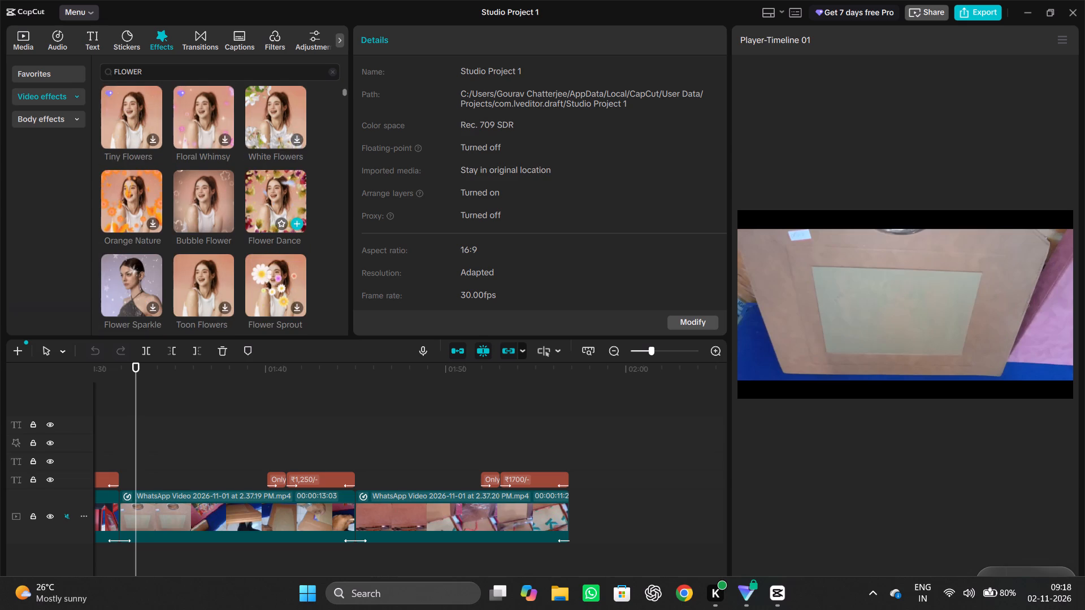
scroll(286, 195, down, 2)
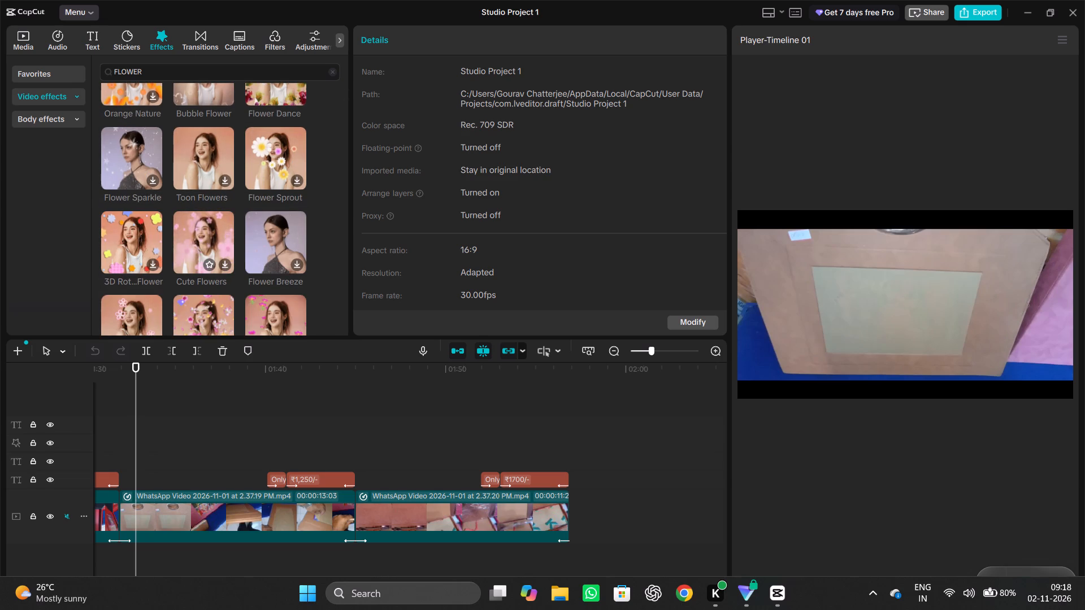
Browse the FLOWER video effects and preview Flower Rain and the watercolor flowers effect on the 2.37.19 PM clip.
scroll(205, 224, down, 1)
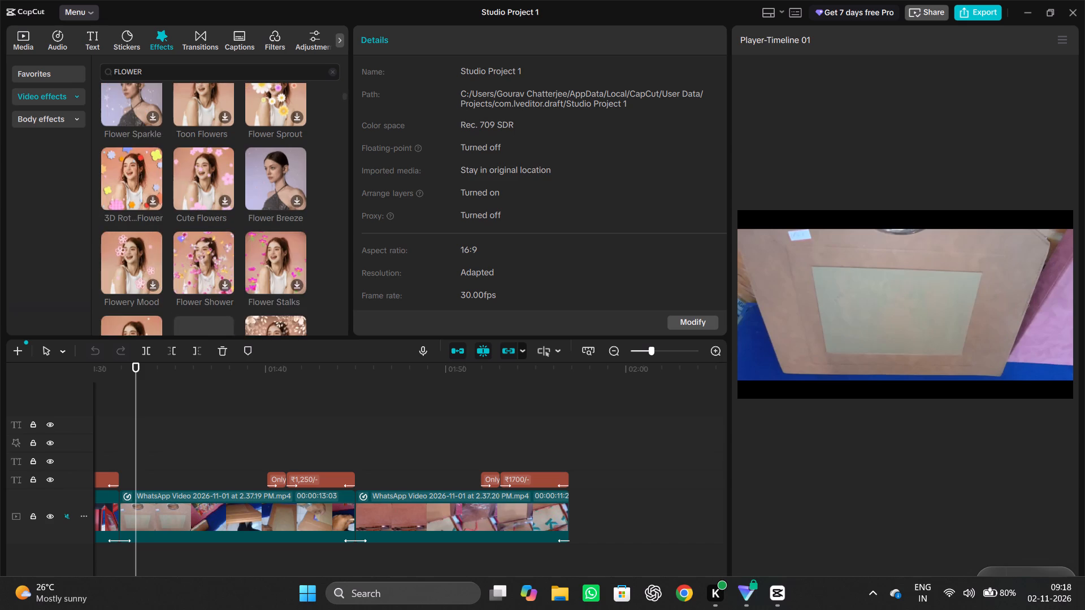
scroll(205, 224, down, 1)
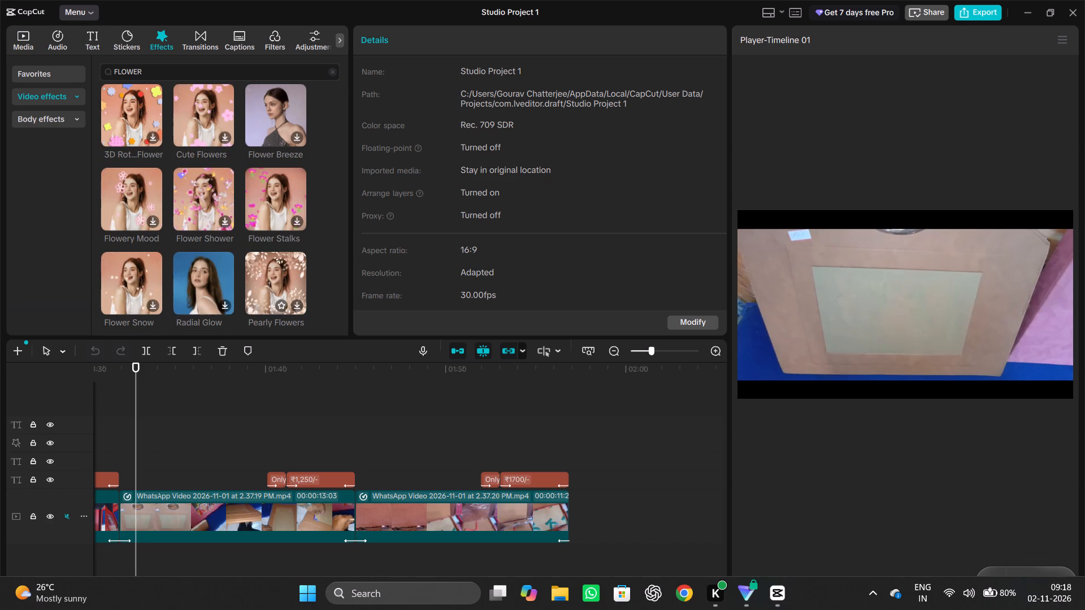
scroll(276, 249, down, 1)
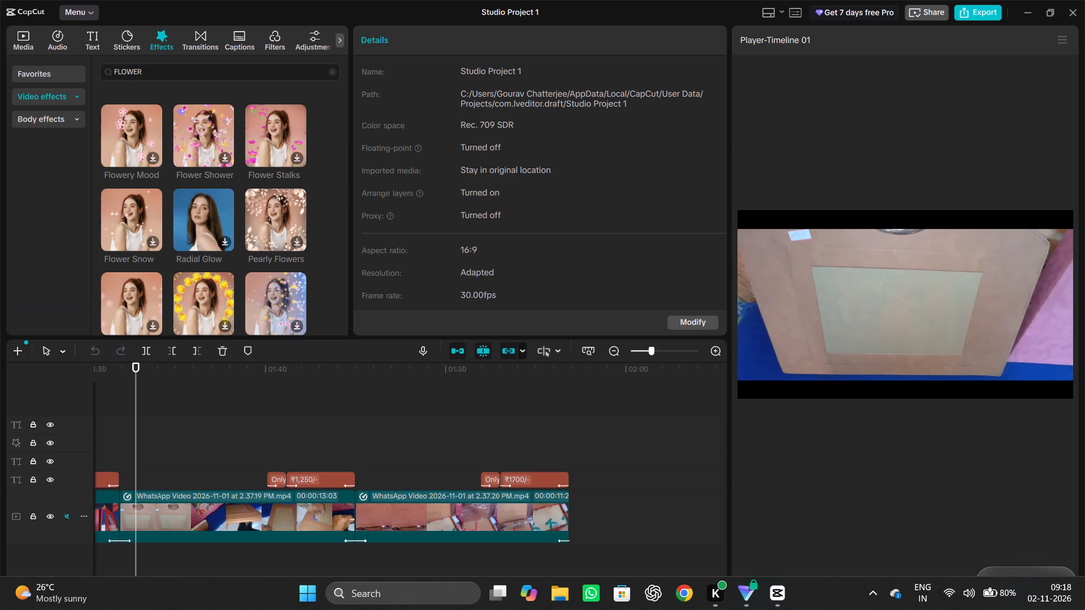
scroll(261, 255, down, 1)
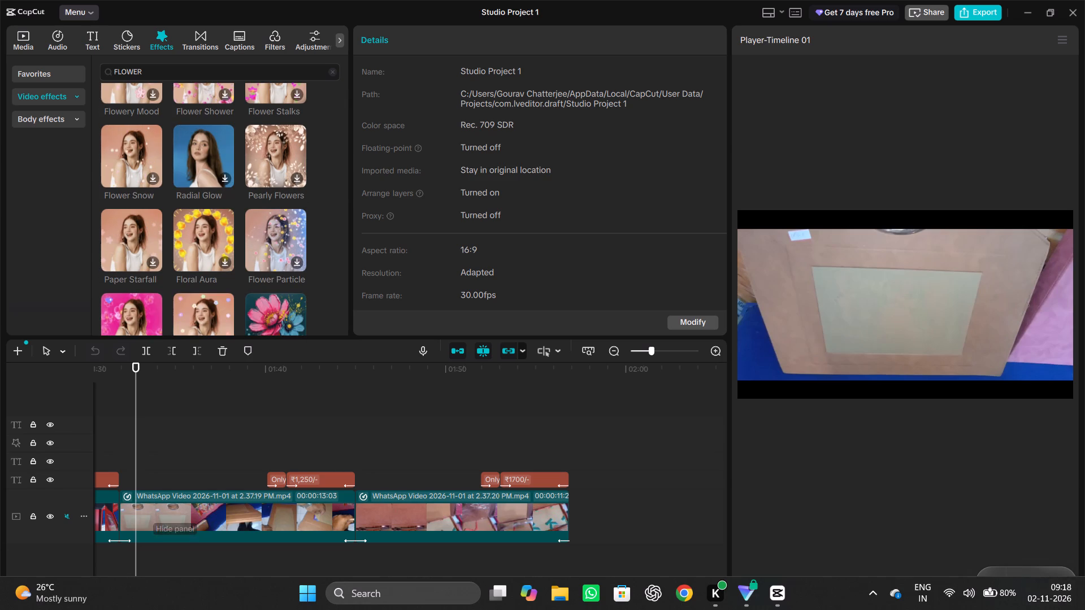
scroll(295, 282, down, 1)
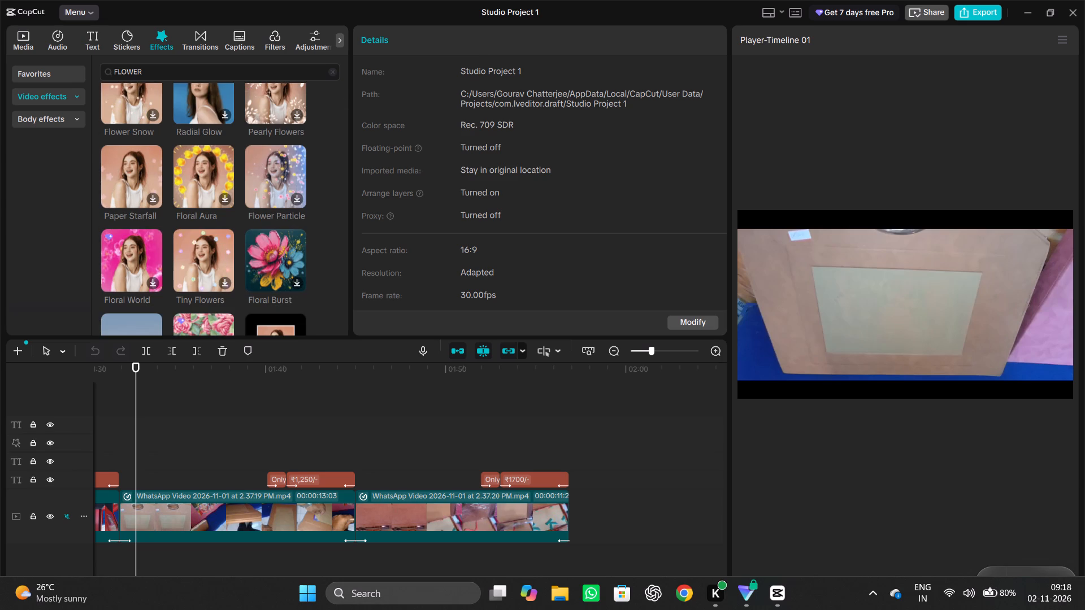
scroll(232, 276, down, 2)
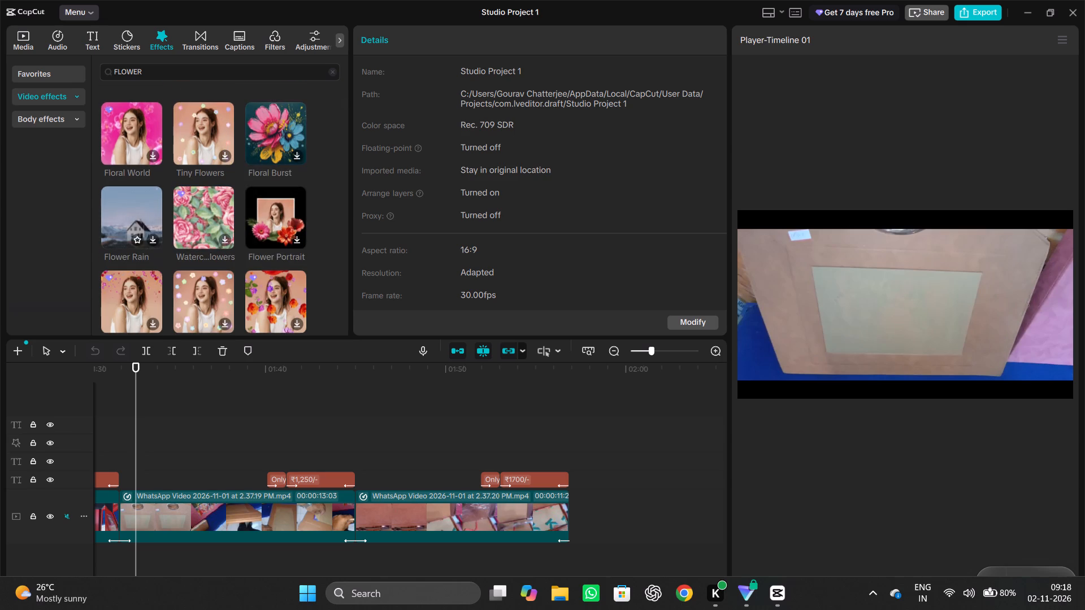
click(134, 198)
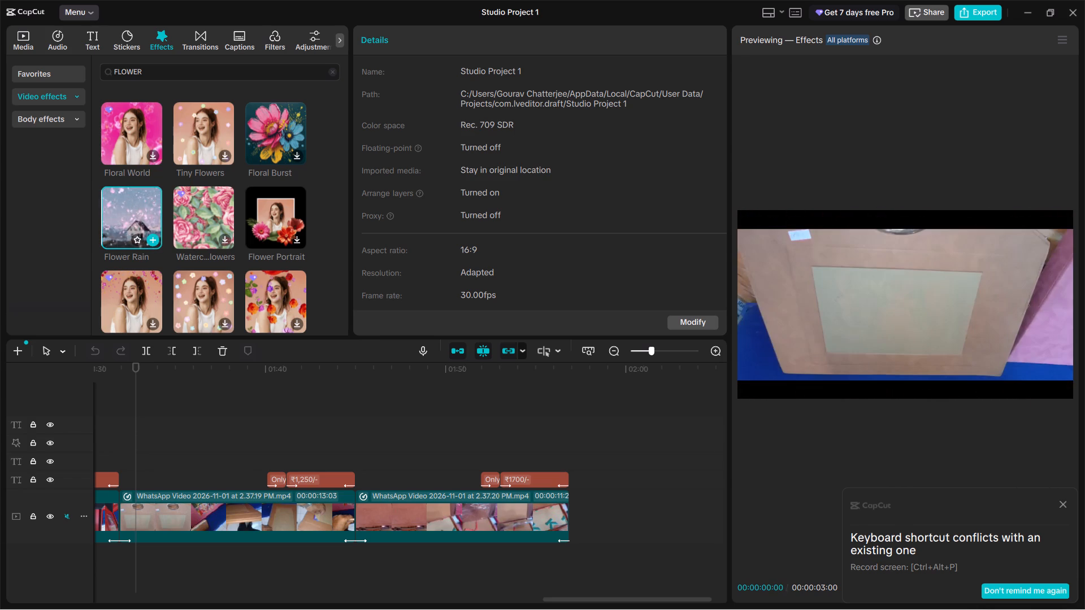
click(198, 200)
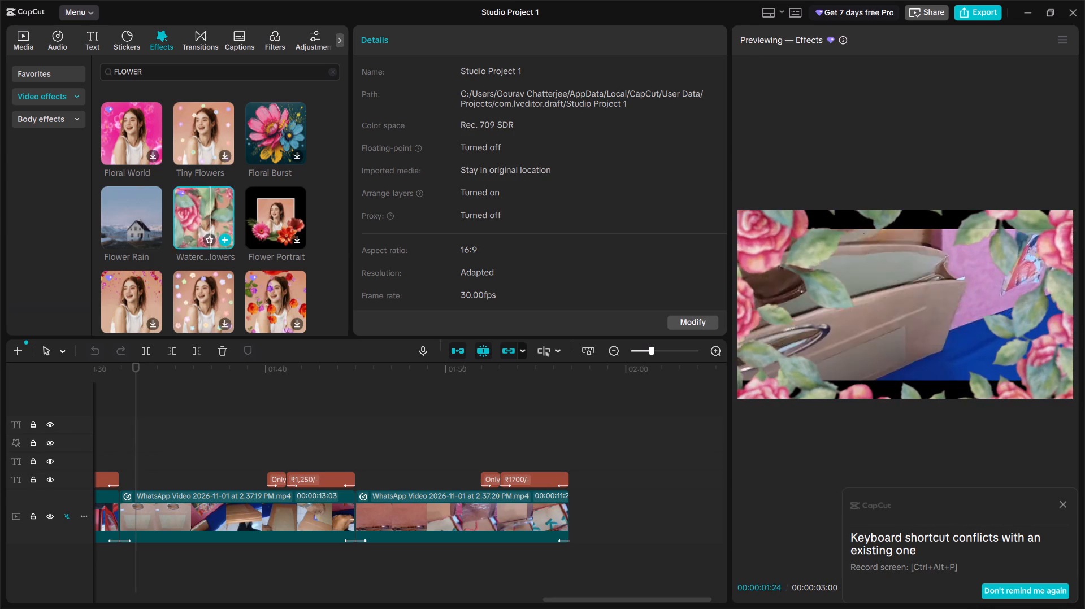
Look further through the FLOWER effects and preview Flower Snow and Disco Flowers on the clip, comparing the two.
scroll(268, 212, down, 1)
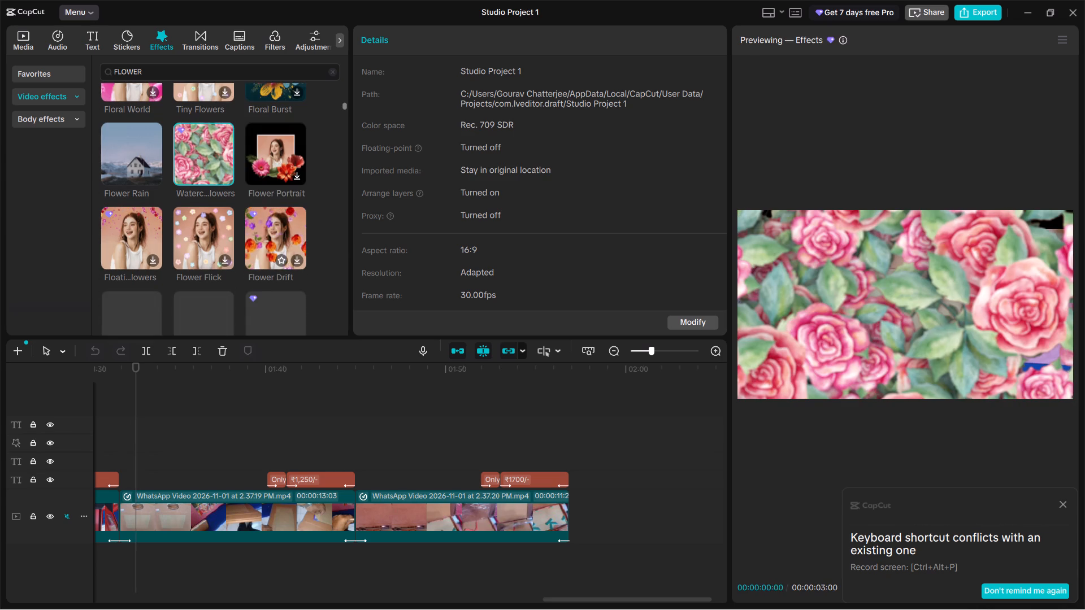
scroll(184, 217, down, 1)
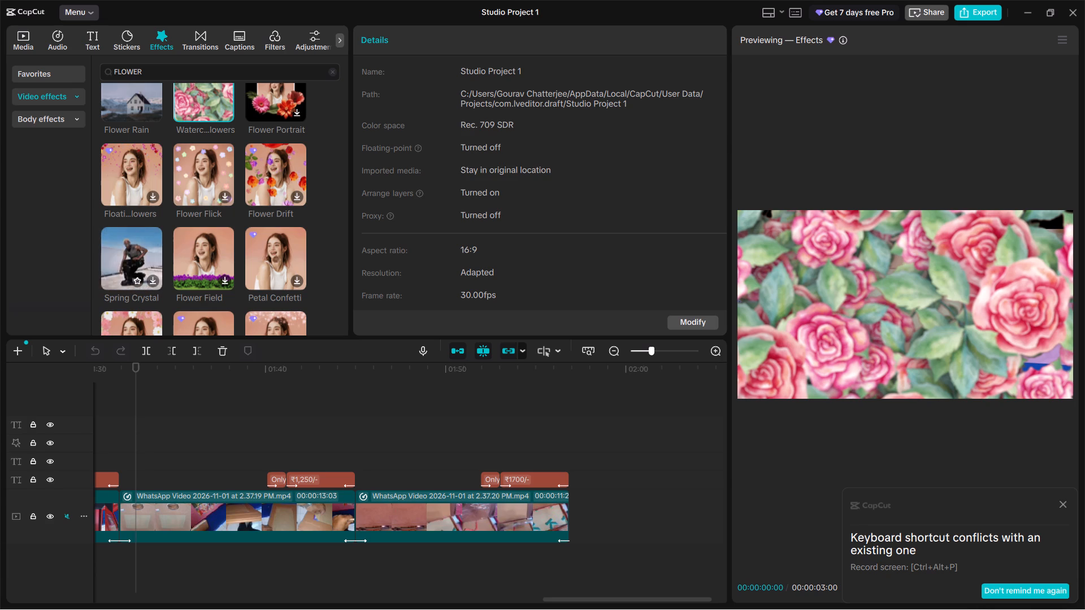
scroll(265, 240, down, 1)
scroll(202, 230, down, 2)
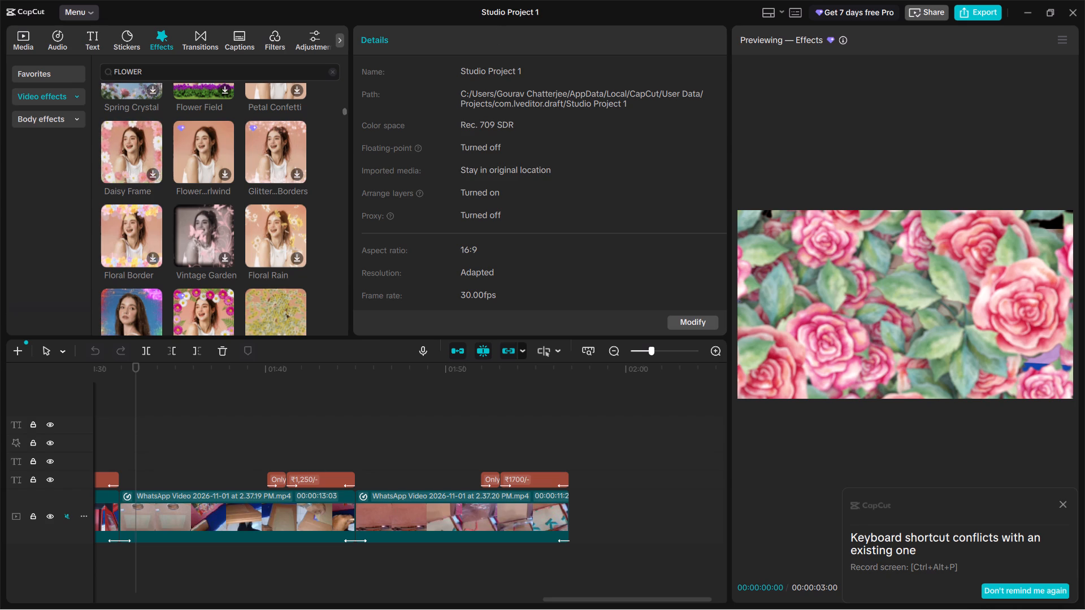
scroll(258, 256, down, 1)
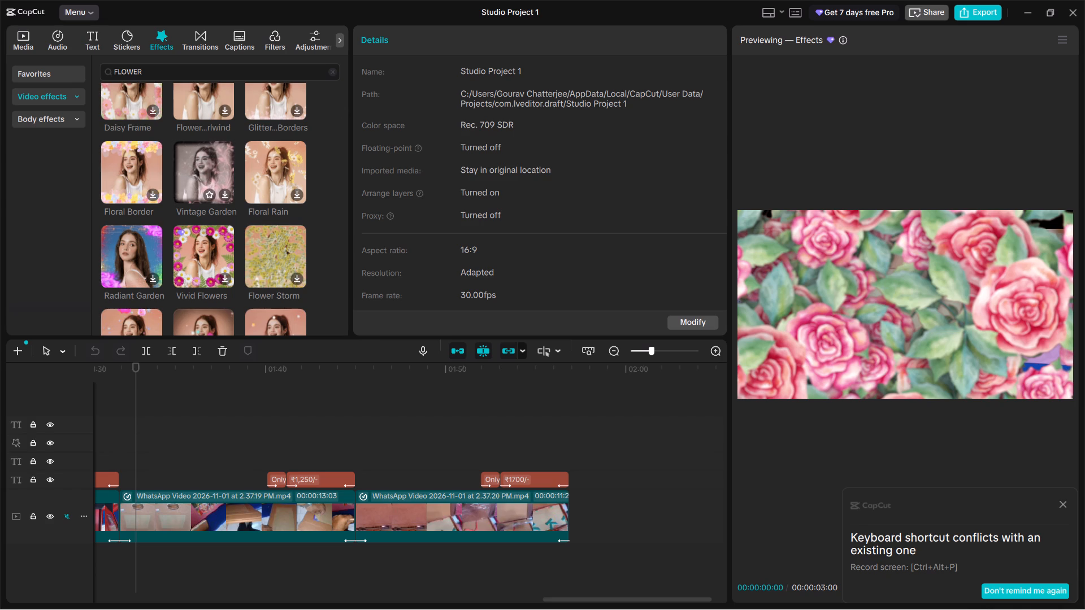
scroll(210, 225, down, 1)
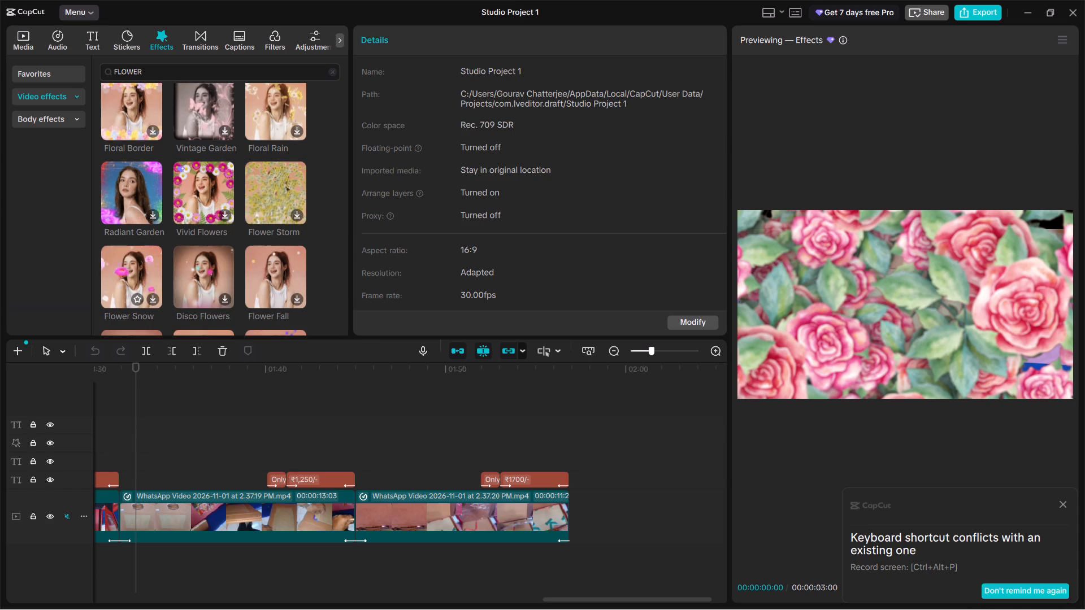
click(138, 271)
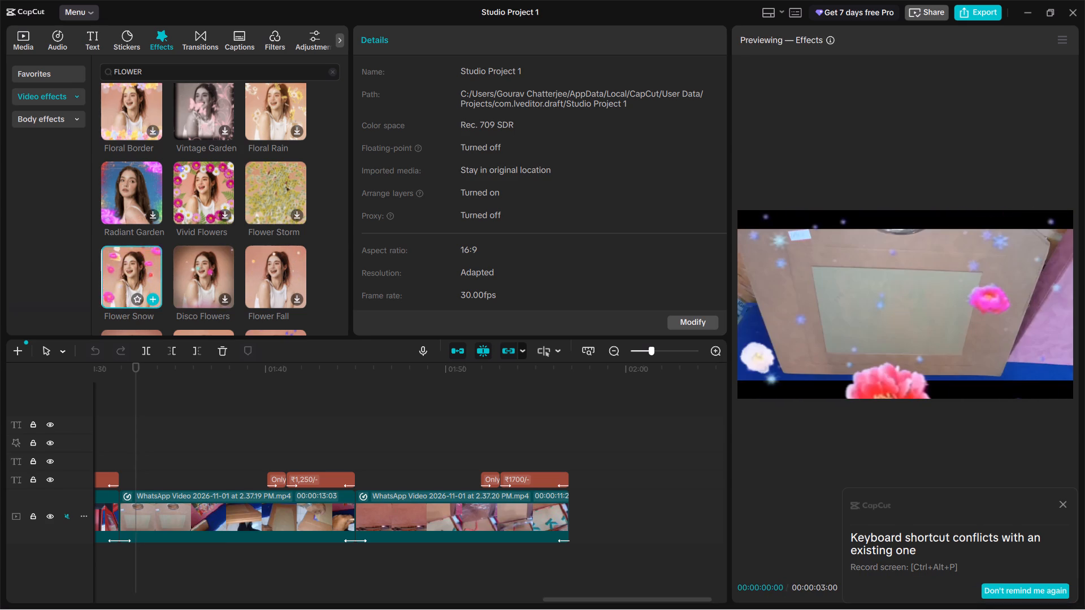
click(205, 278)
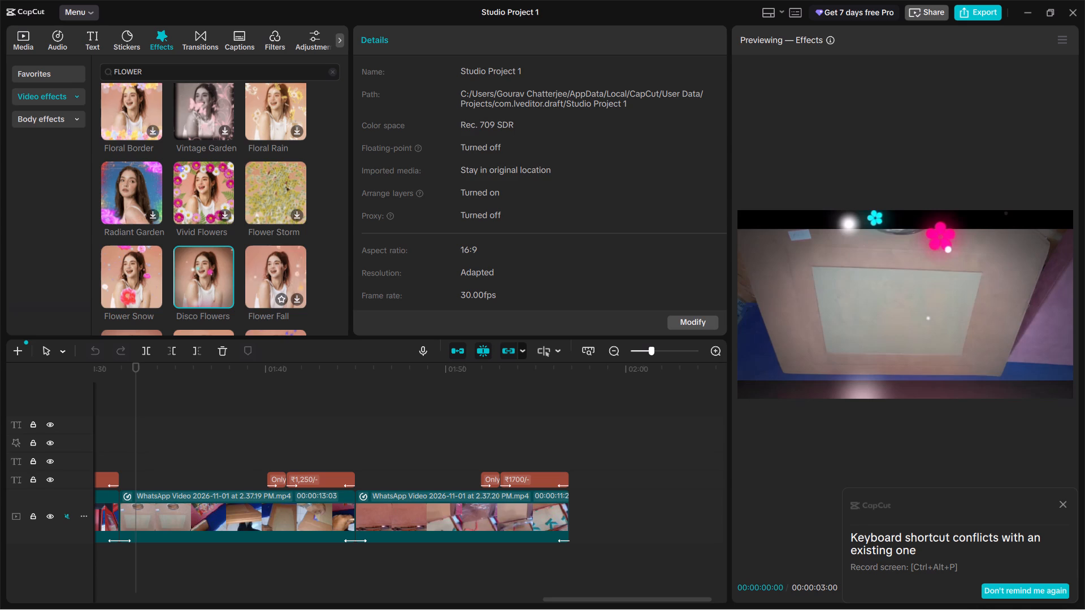
click(188, 267)
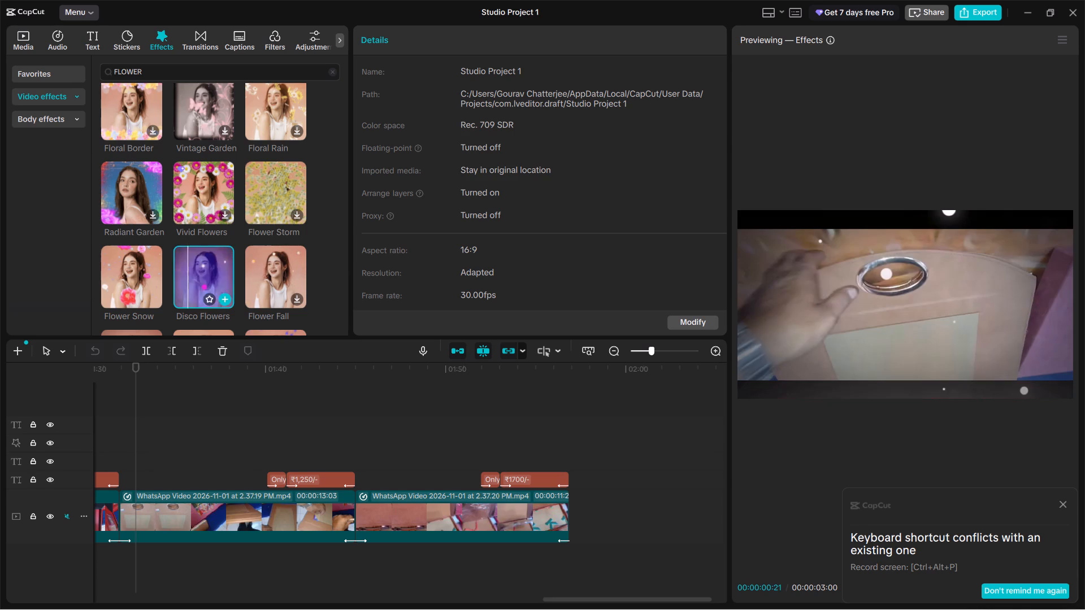
click(222, 272)
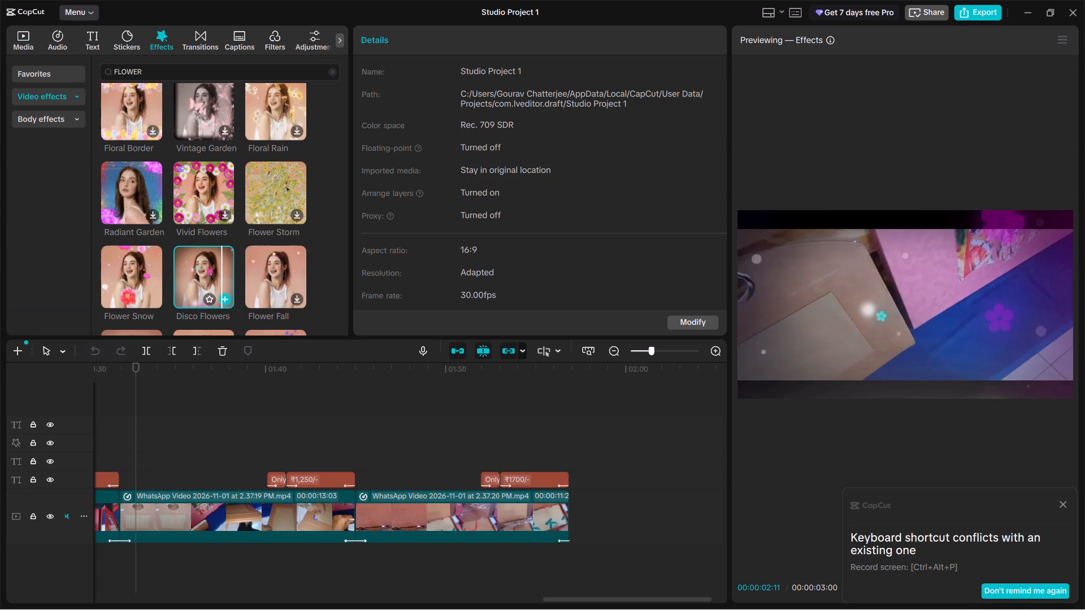
click(140, 259)
click(191, 259)
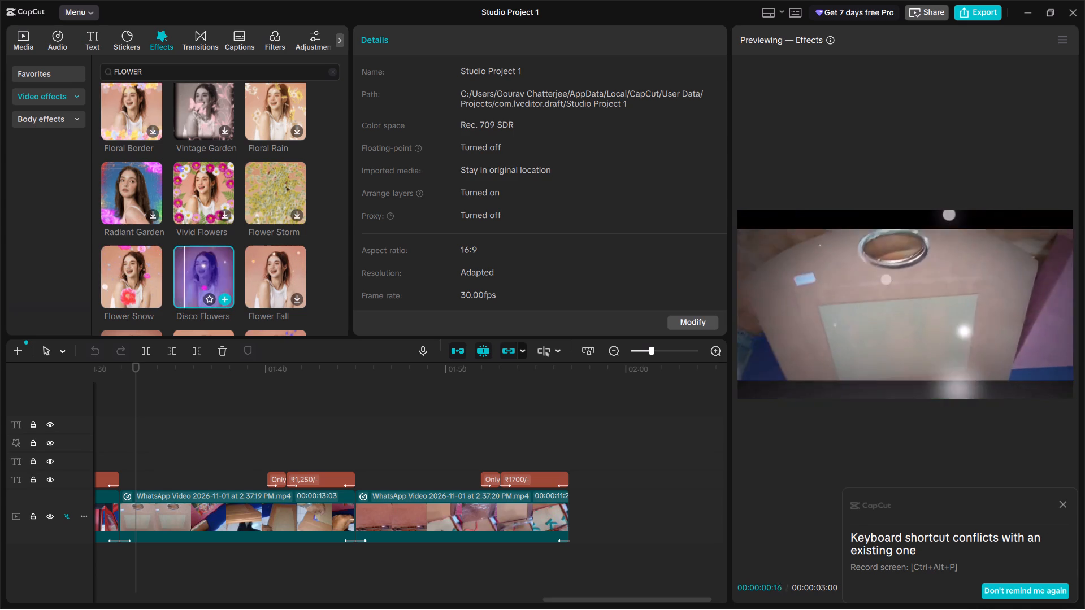
Examine the FLOWER effects beyond Disco Flowers and preview Floral Bubble on the clip.
scroll(175, 272, down, 1)
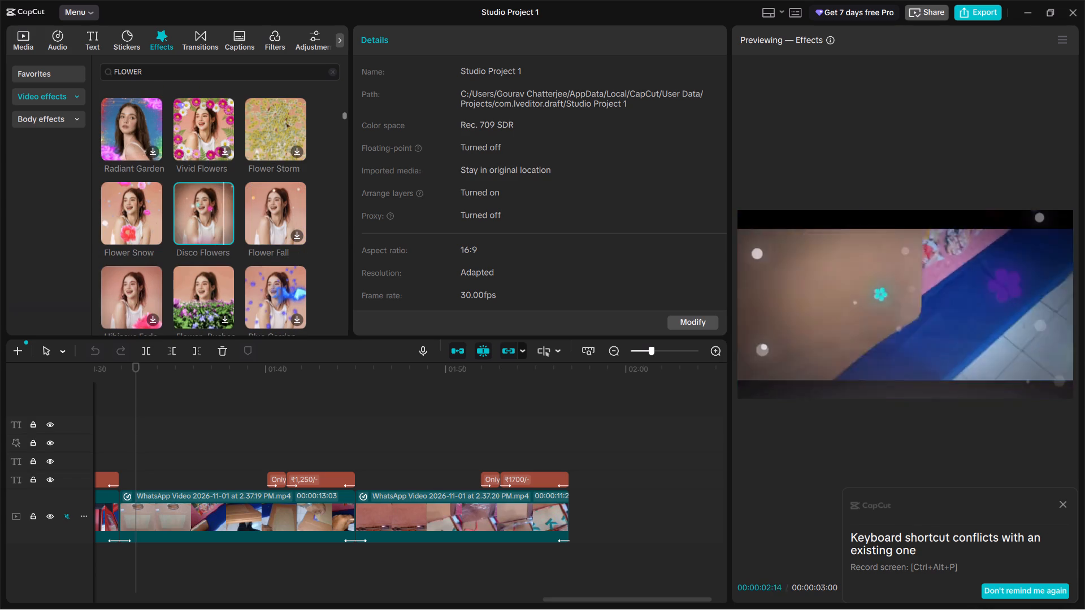
scroll(246, 268, down, 1)
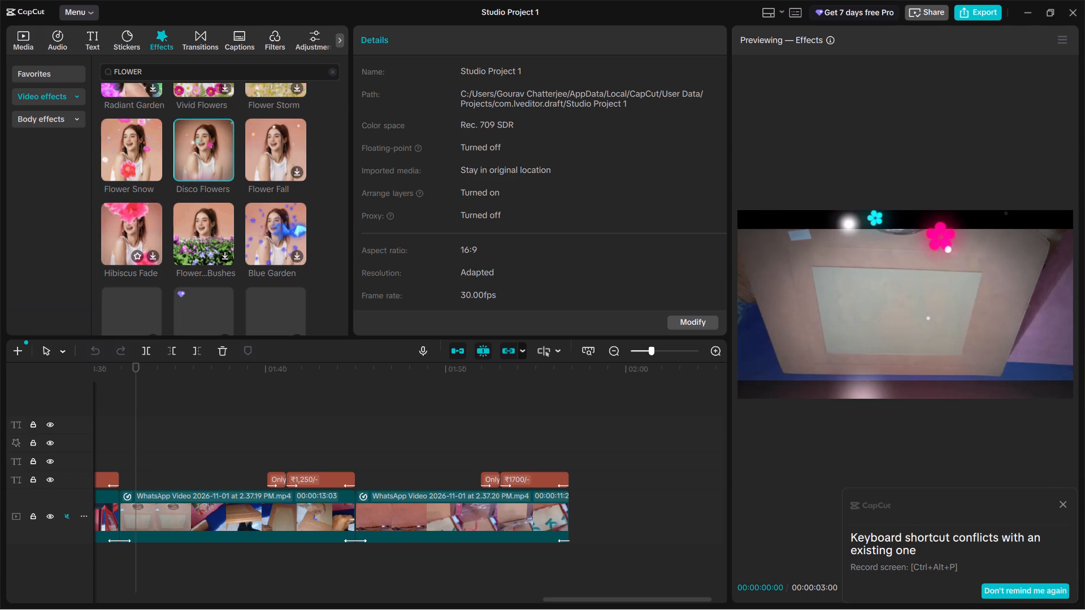
scroll(193, 205, down, 1)
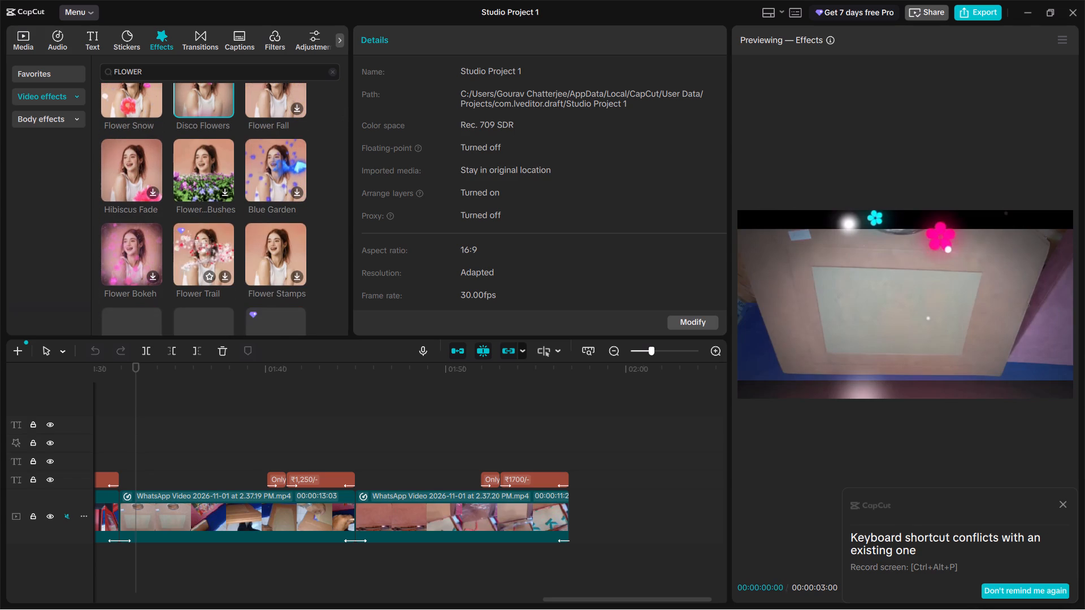
scroll(313, 224, down, 1)
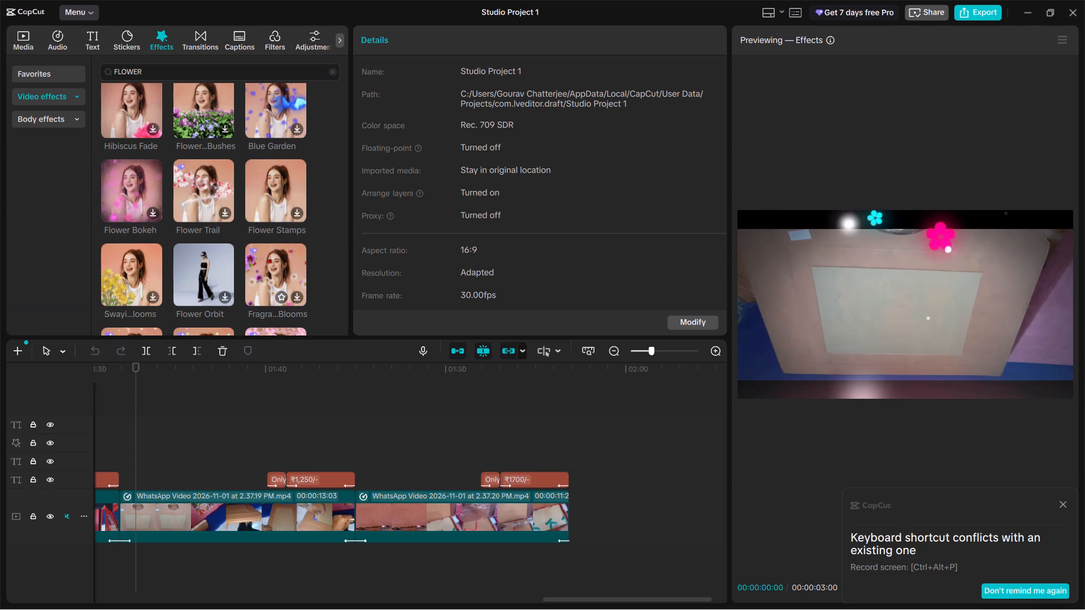
scroll(246, 269, down, 1)
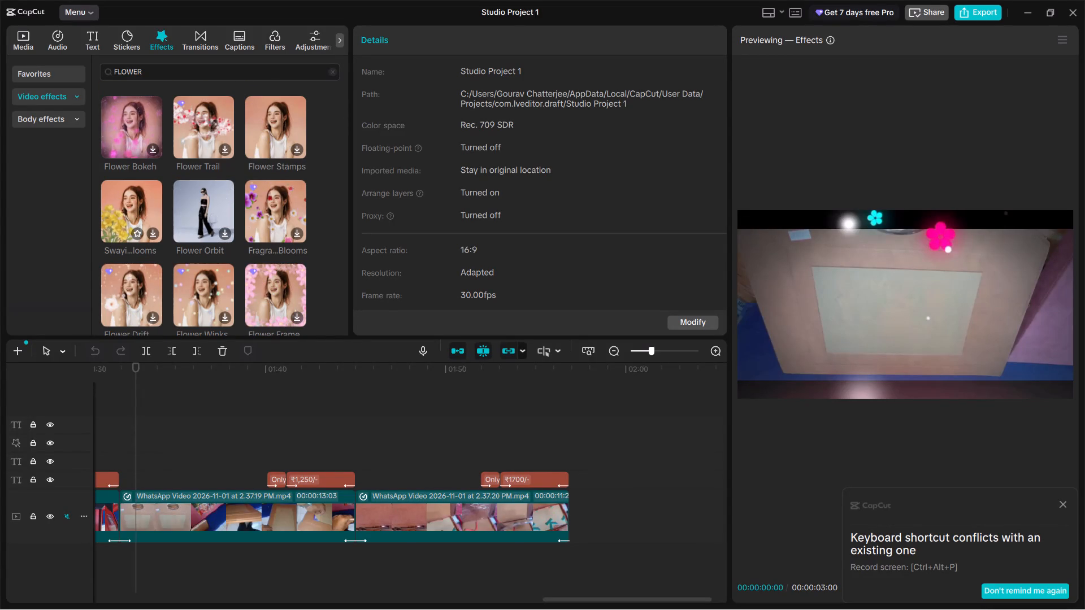
scroll(193, 265, down, 1)
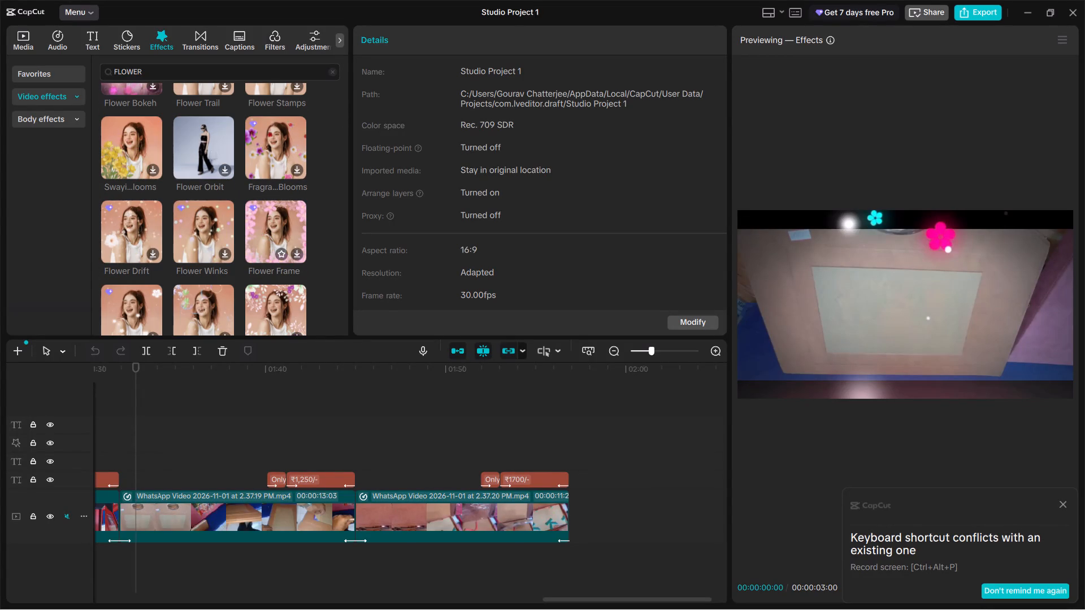
scroll(251, 216, down, 1)
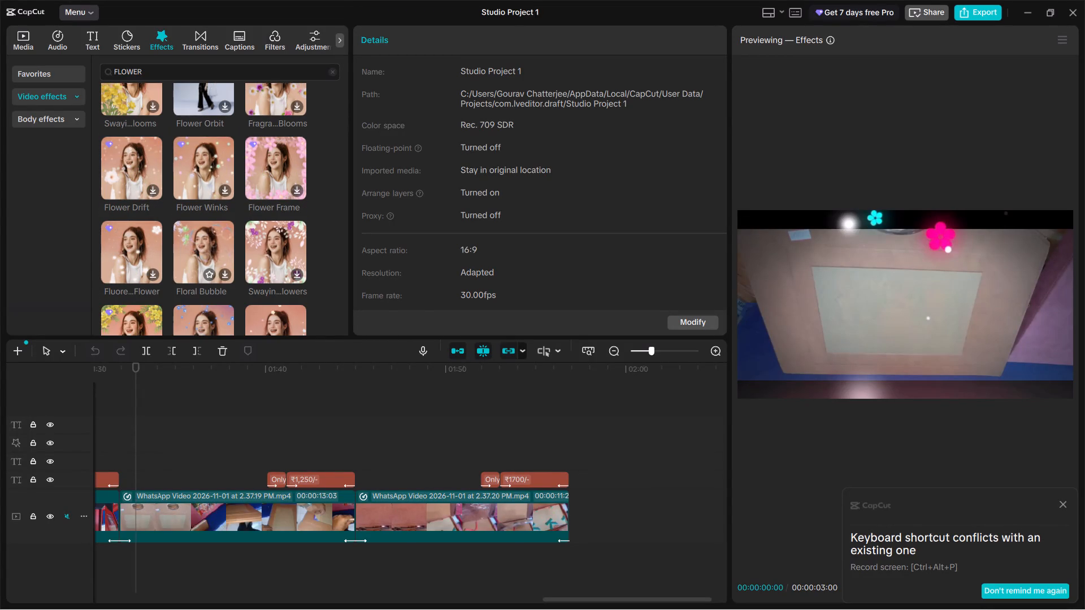
click(193, 238)
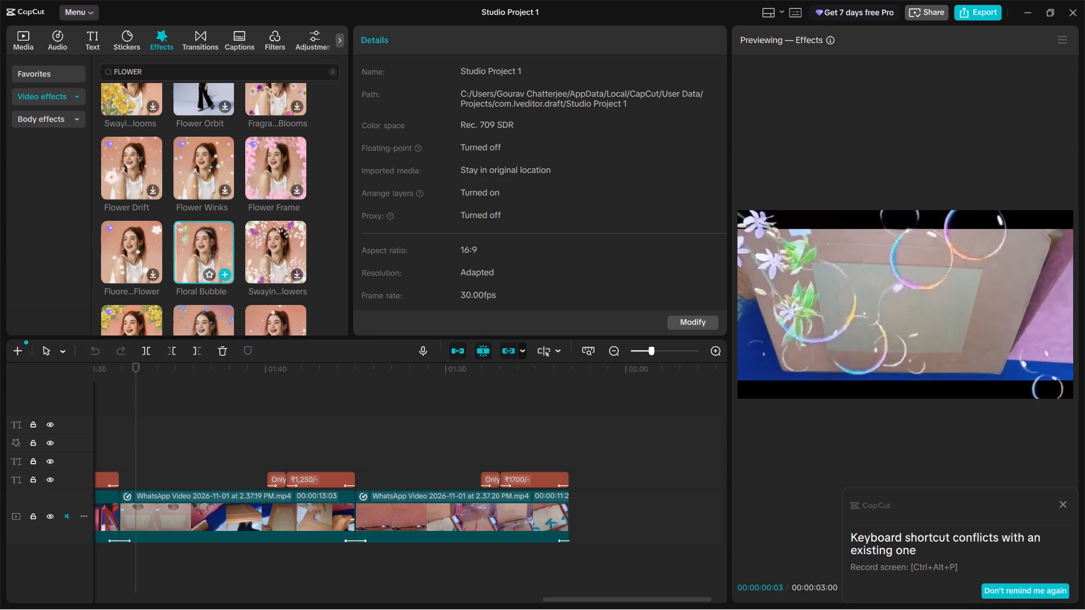
Examine the FLOWER video effects beyond Floral Bubble, through the Floating Petals, Floral Border and Flower Rain thumbnails, for a suitable effect.
scroll(271, 223, down, 1)
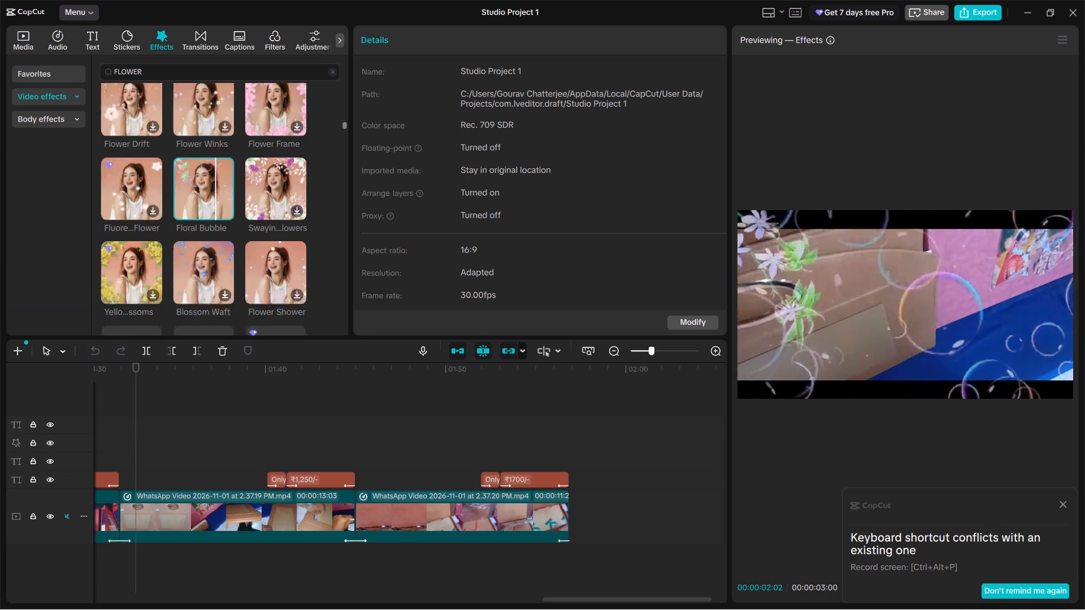
scroll(271, 223, down, 1)
scroll(220, 198, down, 1)
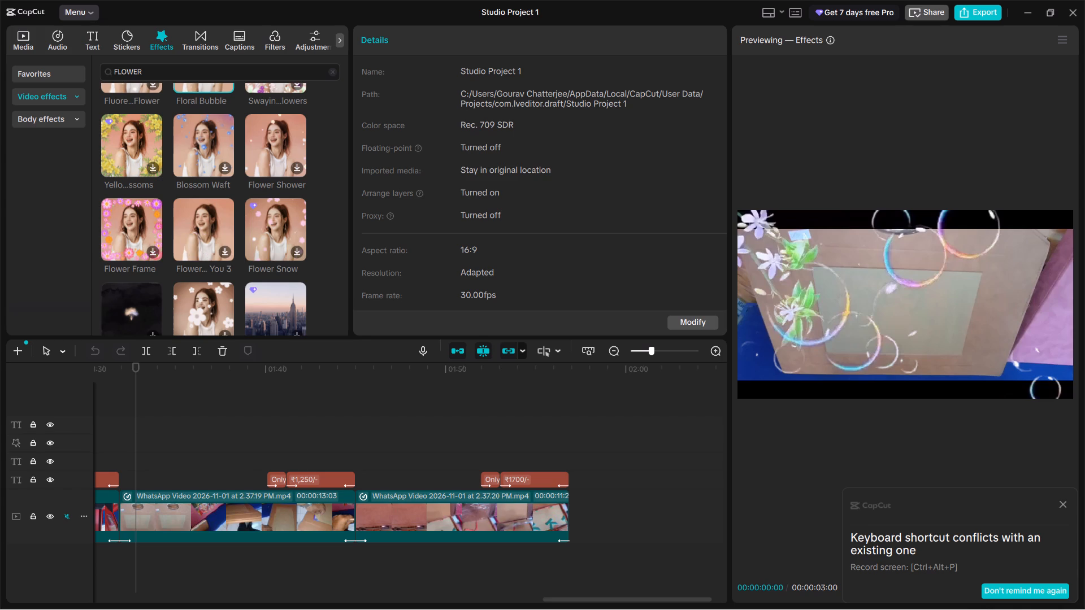
scroll(266, 215, down, 1)
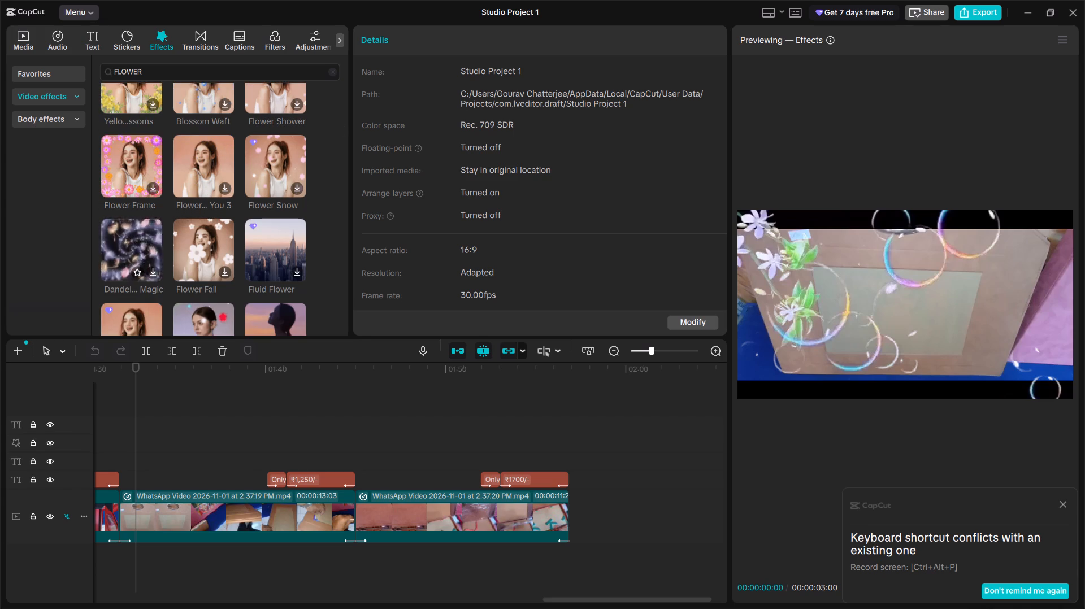
scroll(263, 213, down, 1)
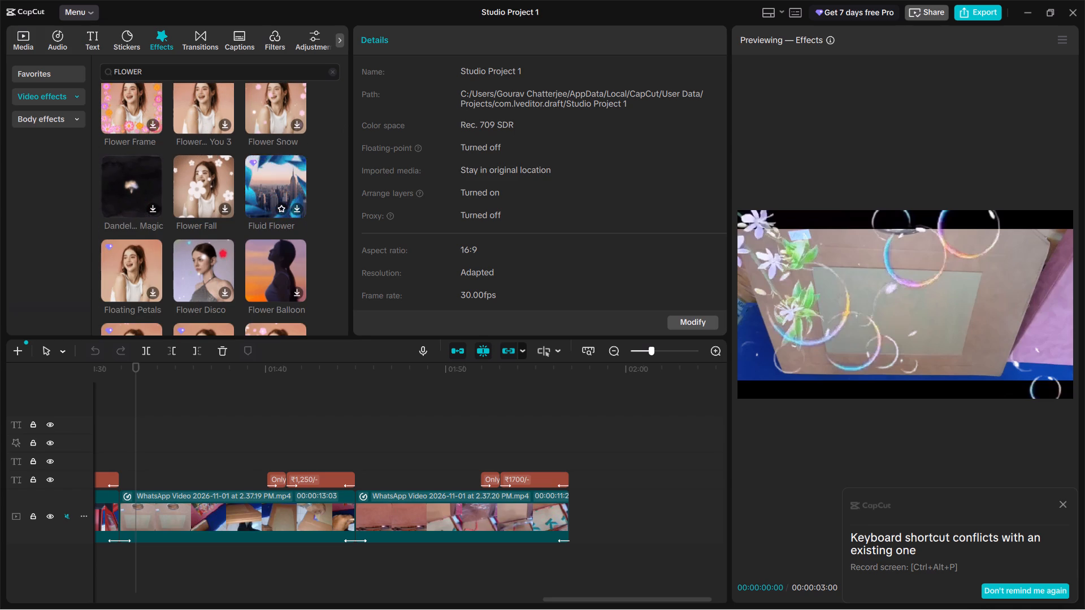
scroll(263, 213, down, 1)
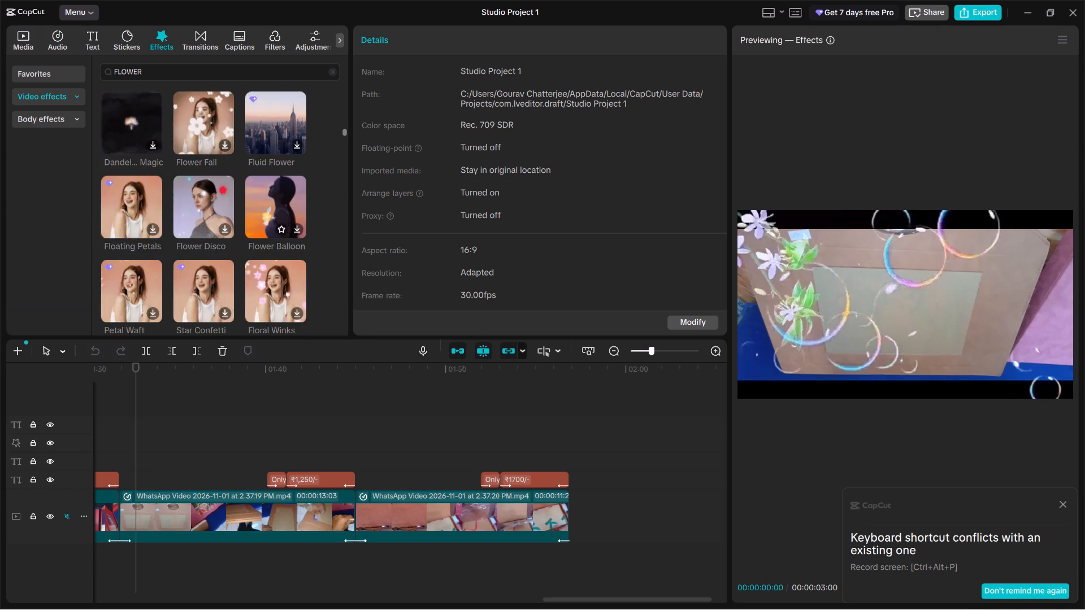
scroll(263, 213, down, 1)
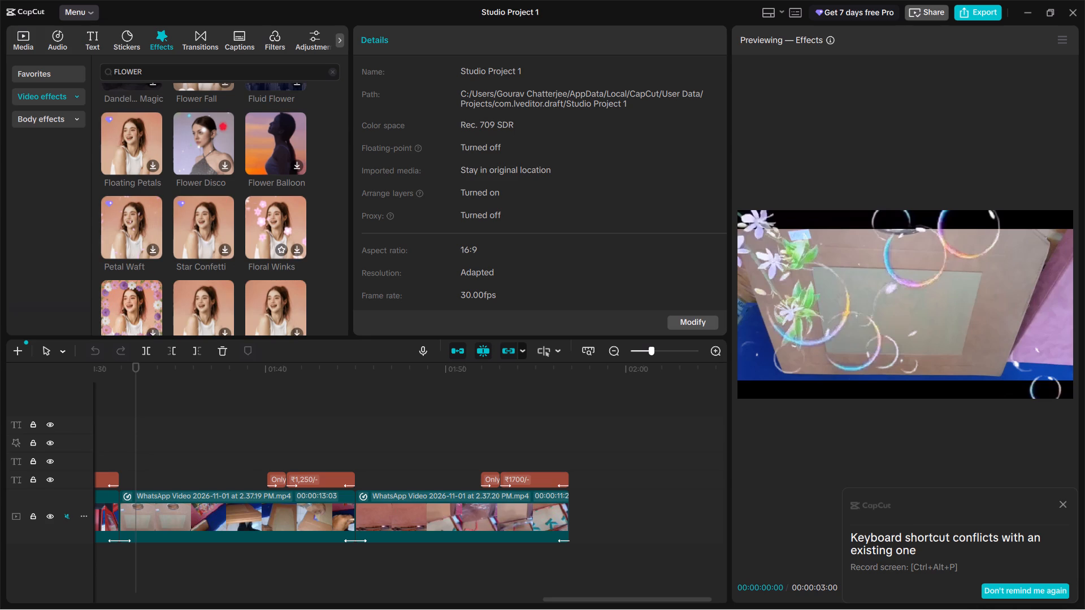
scroll(268, 208, down, 1)
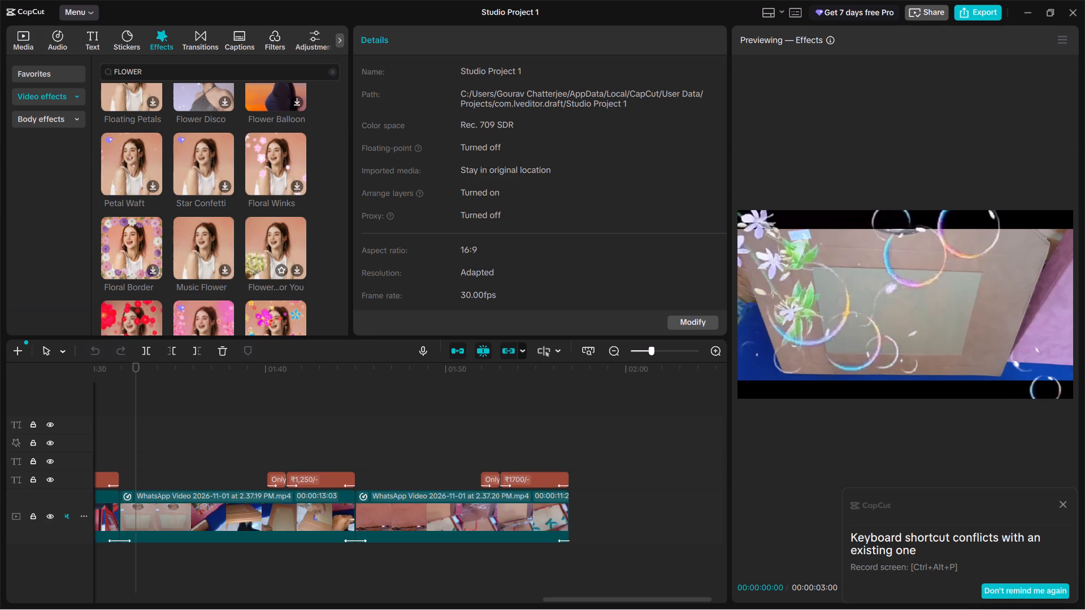
scroll(280, 228, down, 1)
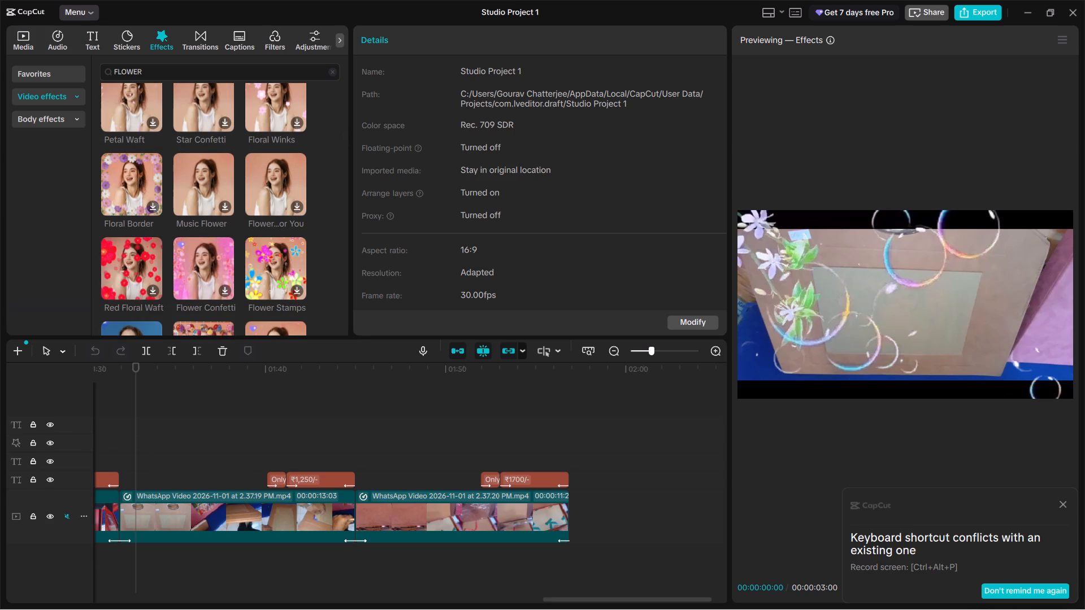
scroll(280, 228, down, 1)
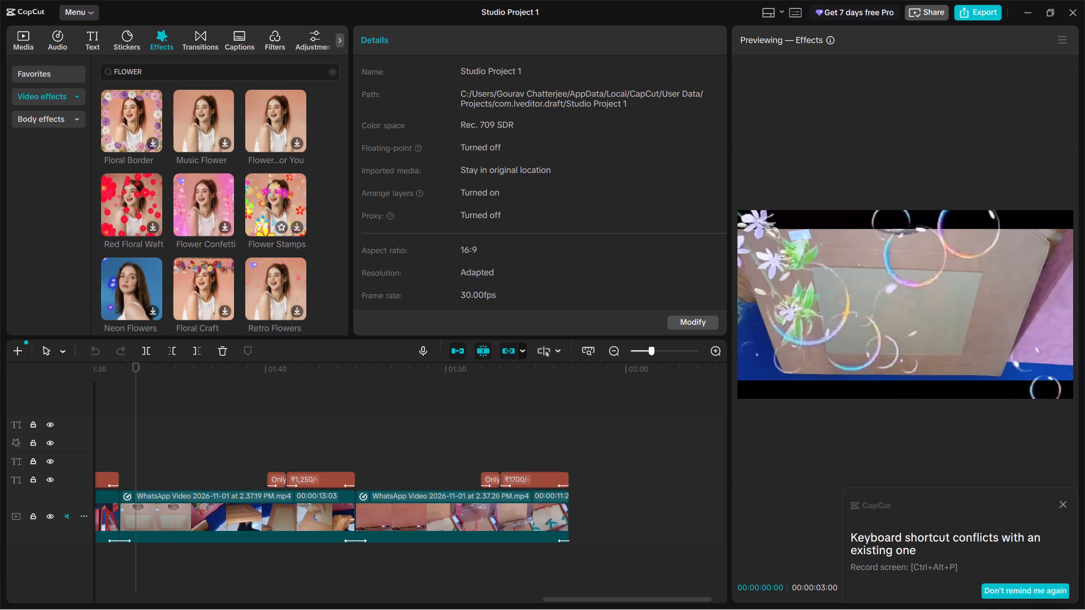
scroll(280, 228, down, 2)
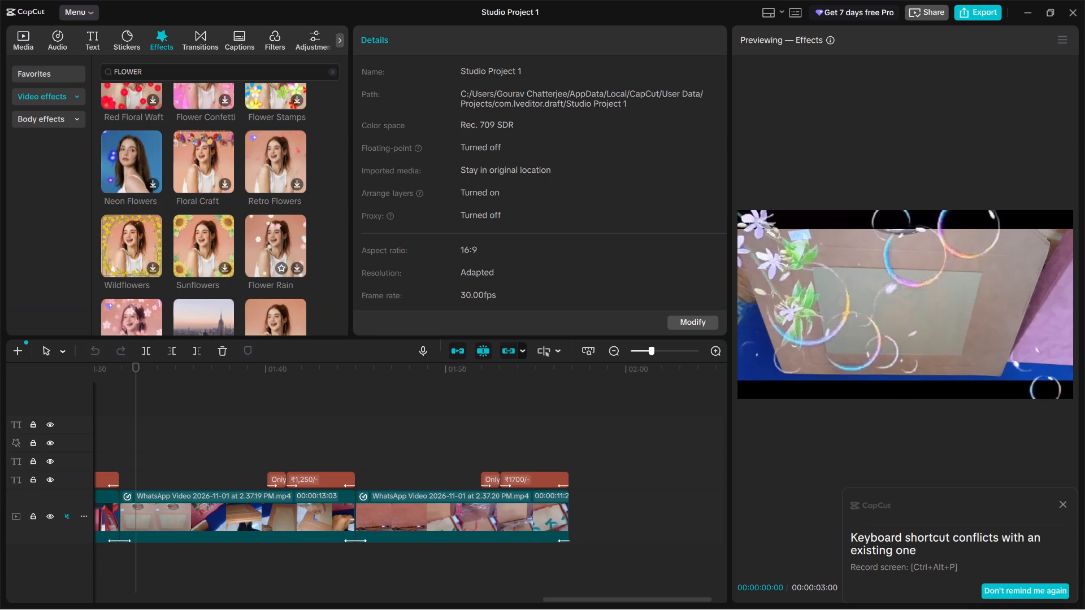
scroll(181, 202, down, 1)
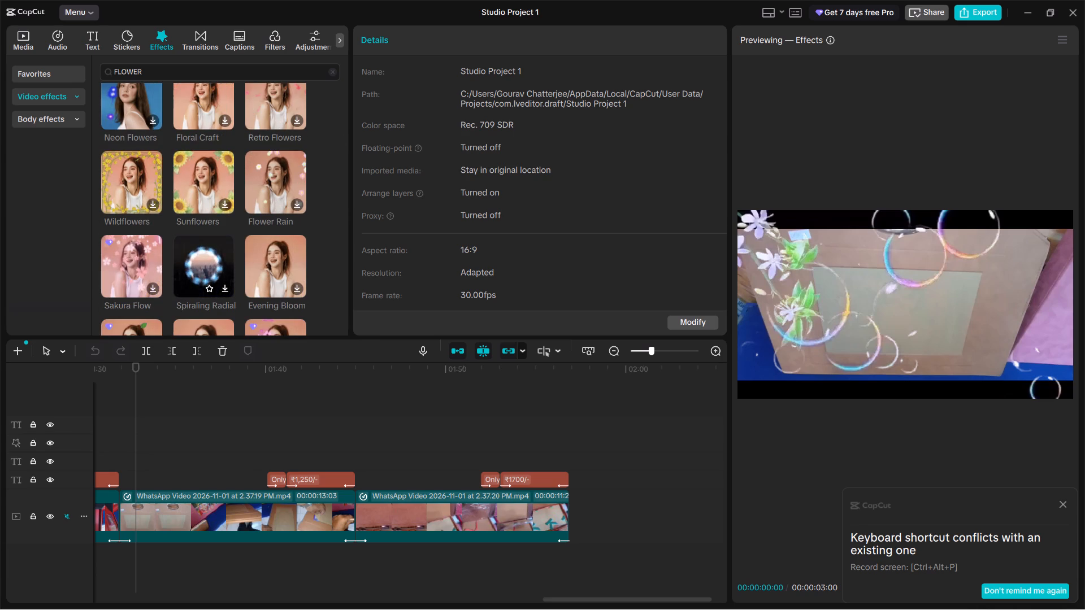
Examine the further FLOWER effects from Sakura Flow through Flower Helix and Sunflower Field to the Sakura Shade row.
scroll(210, 264, down, 2)
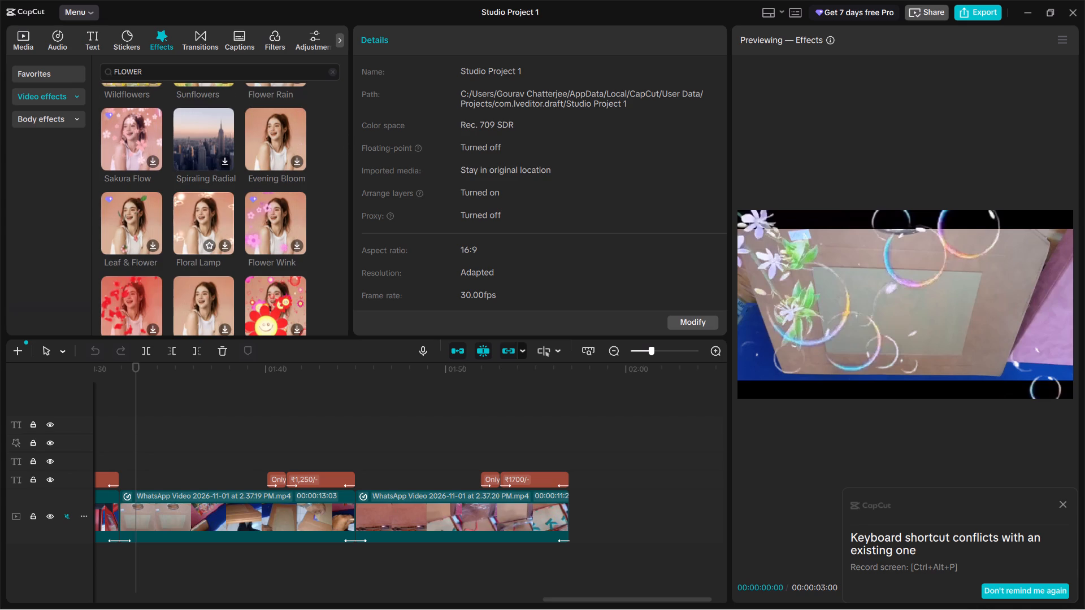
scroll(225, 197, down, 1)
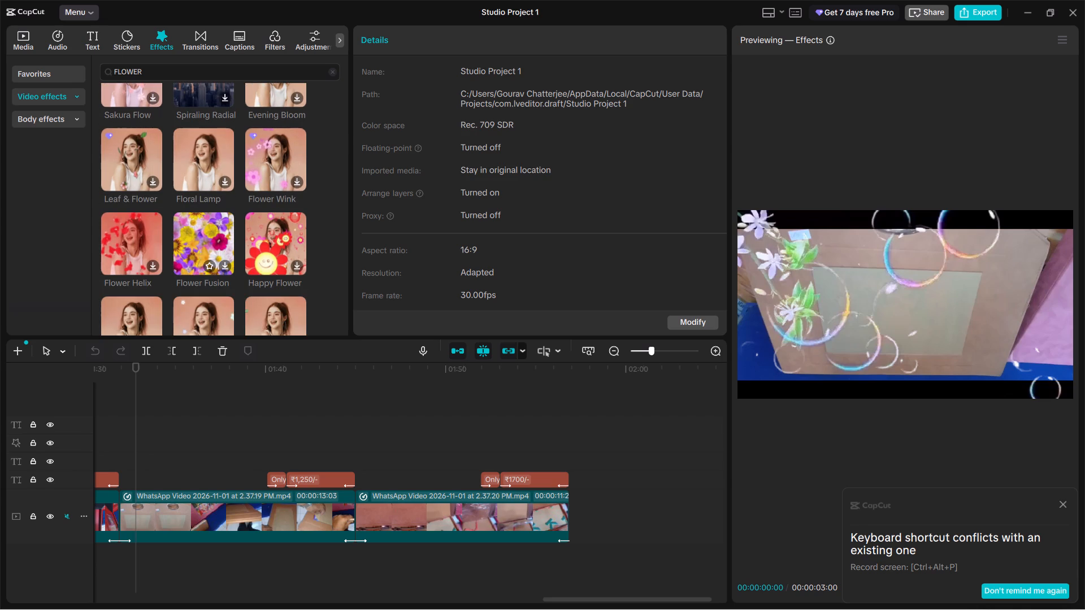
scroll(211, 225, down, 1)
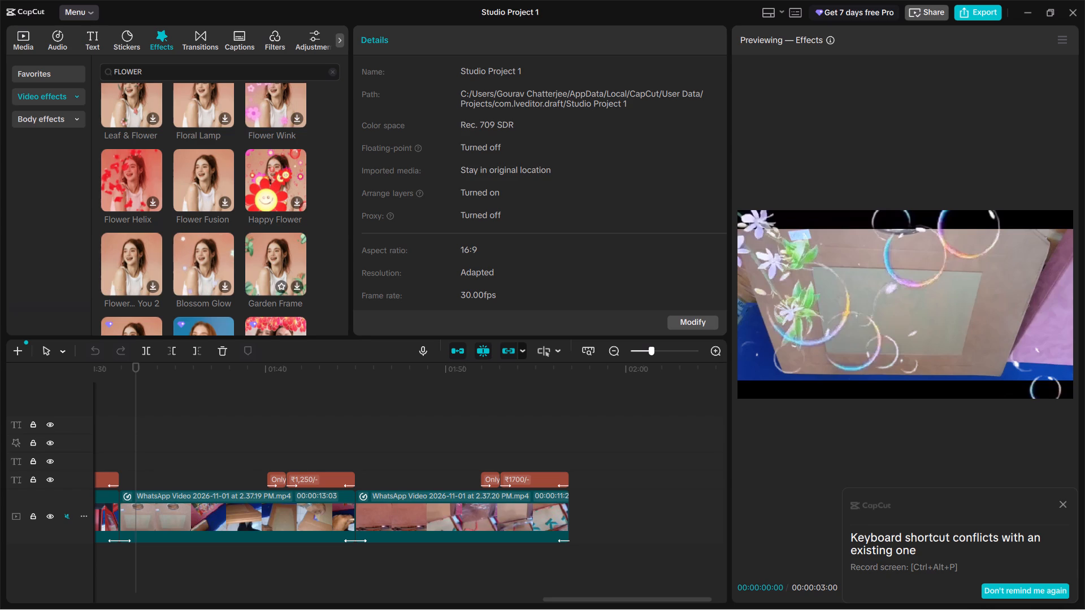
scroll(258, 254, down, 2)
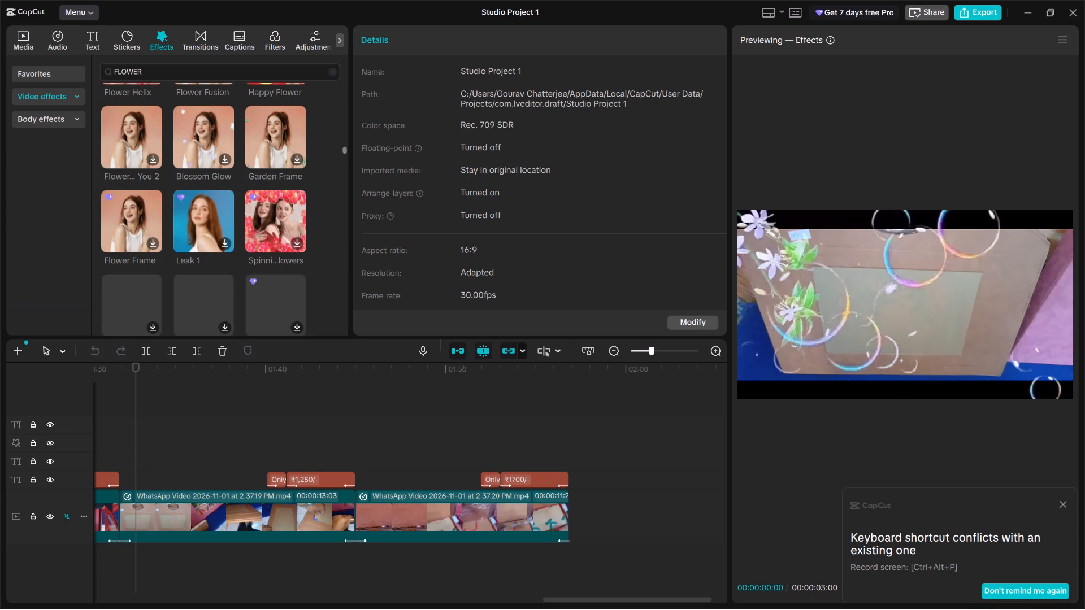
scroll(258, 254, down, 1)
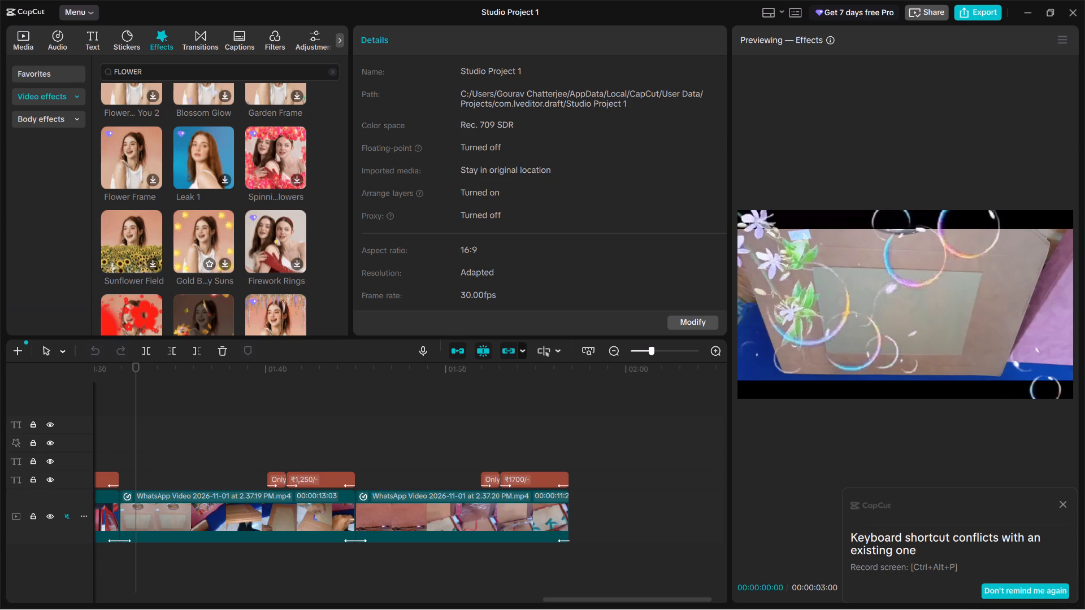
scroll(214, 225, down, 1)
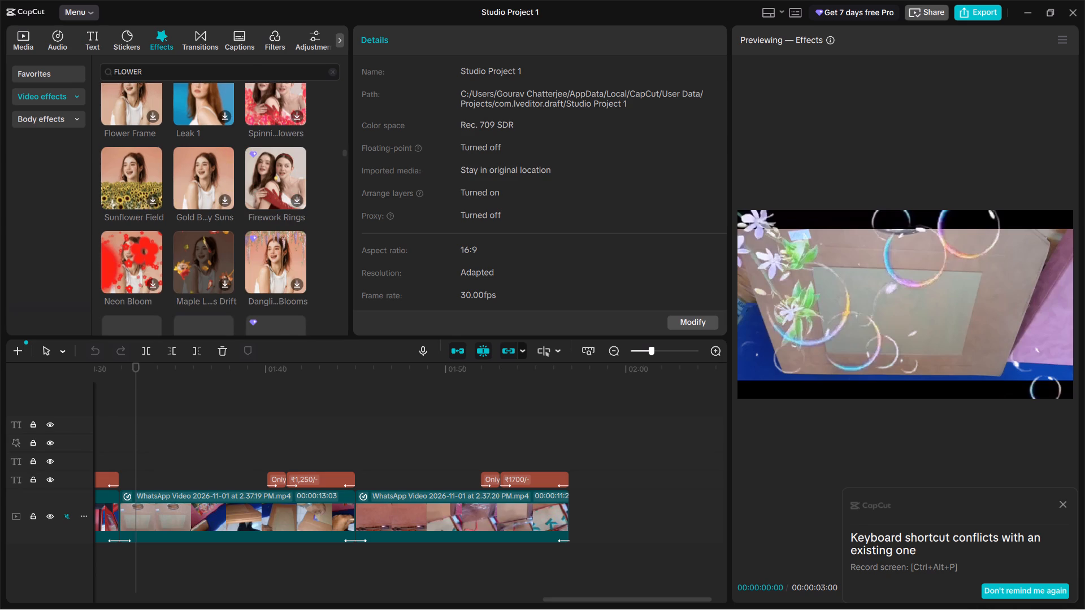
scroll(274, 240, down, 1)
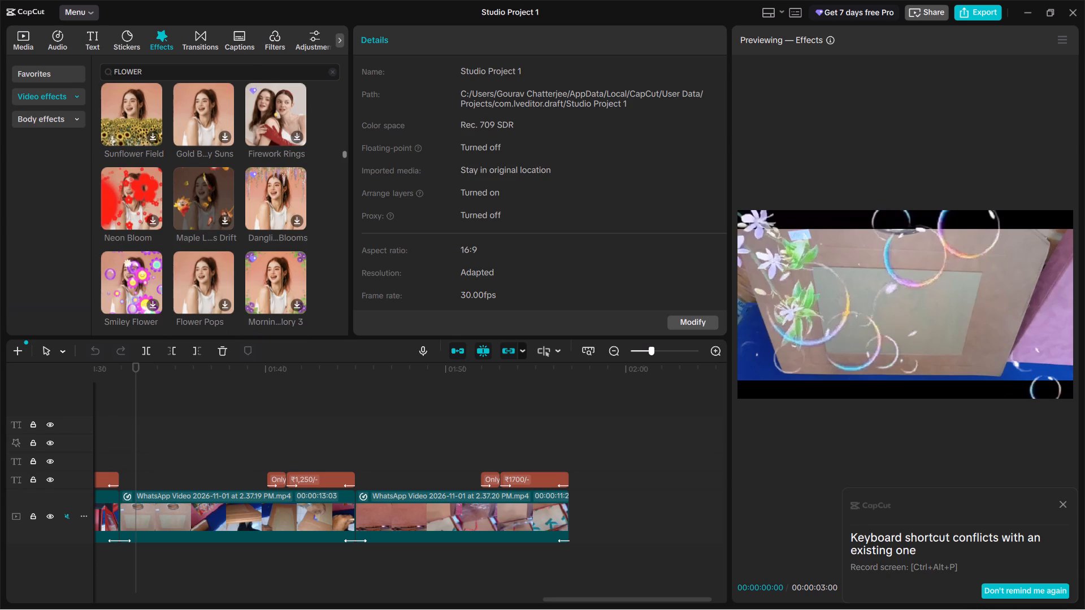
scroll(274, 240, down, 2)
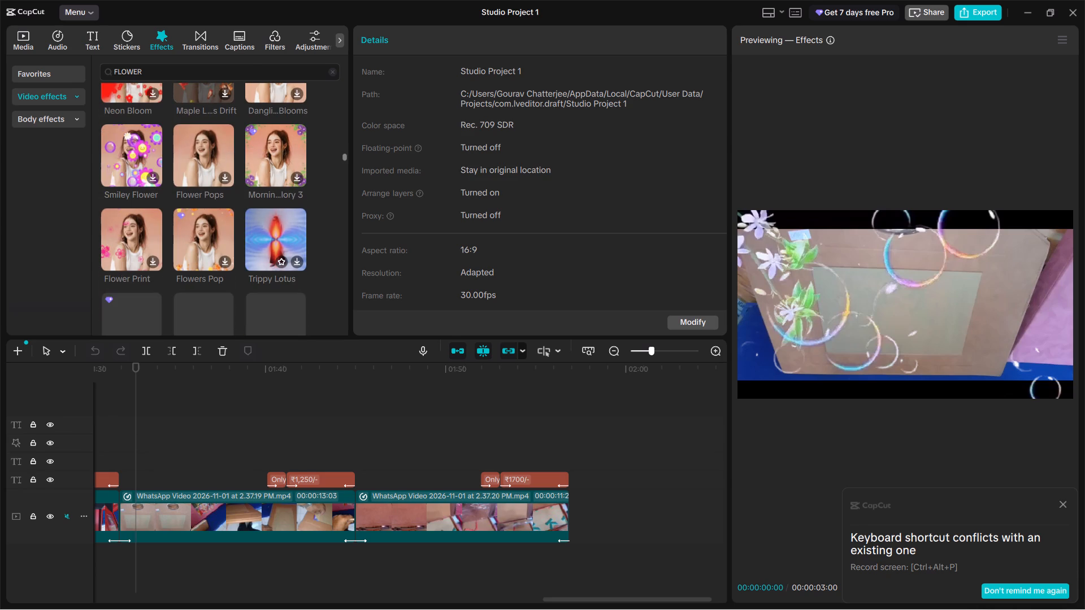
scroll(250, 202, down, 1)
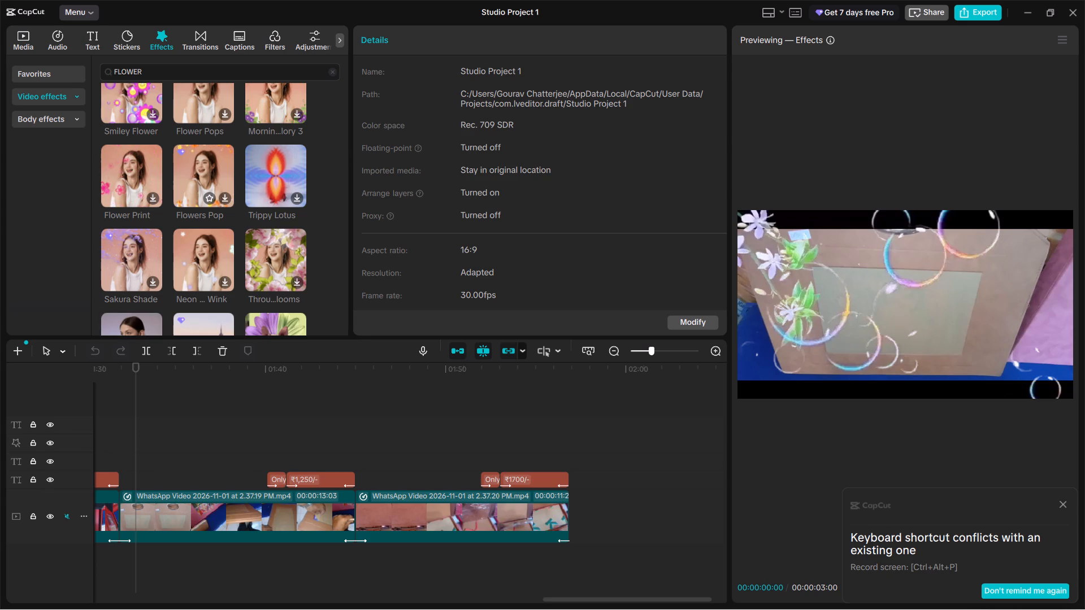
Preview Neon Bloom Wink, add it to the timeline, and fit it to the full length of the 2.37.19 PM clip.
click(204, 236)
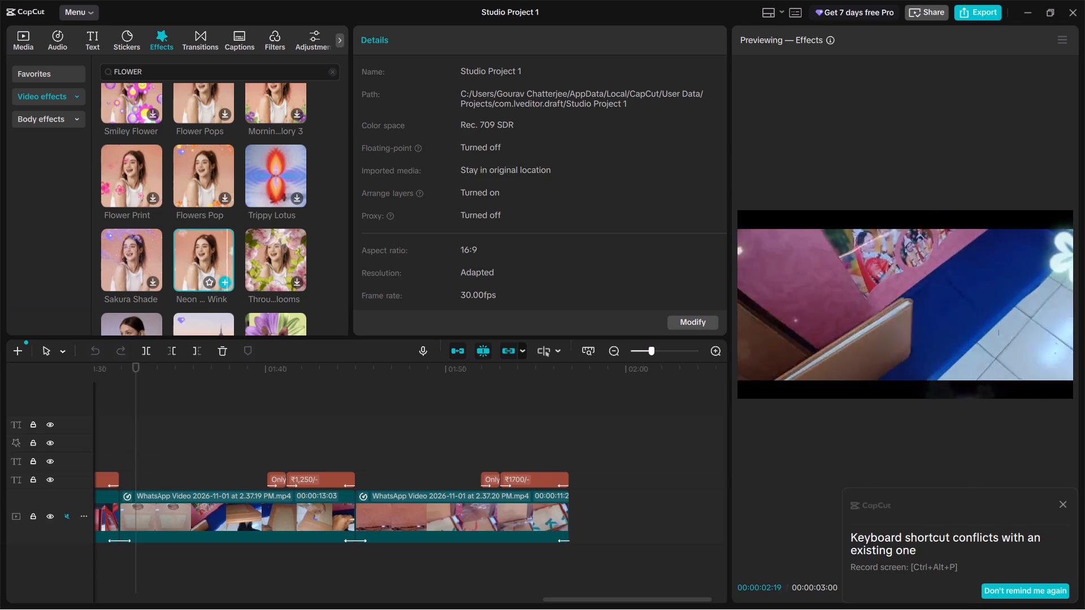
click(227, 279)
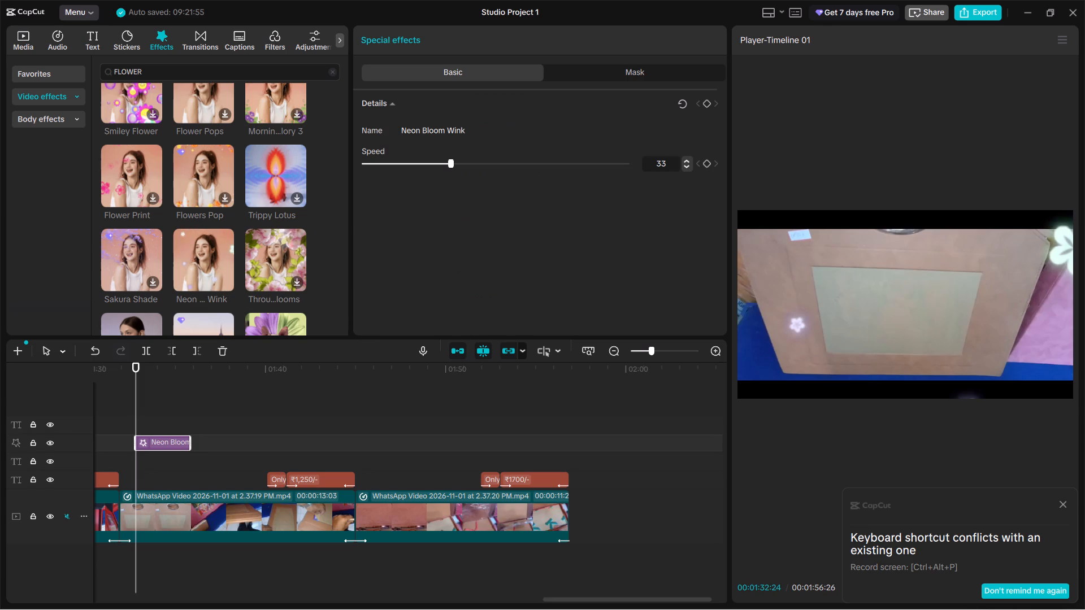
drag(149, 437, 142, 432)
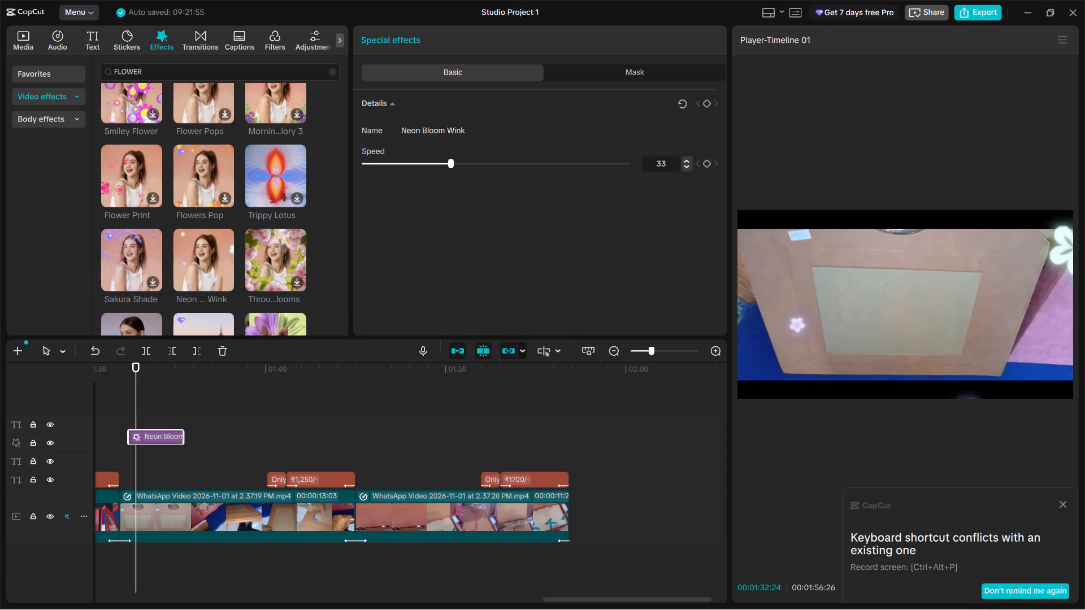
drag(142, 432, 133, 432)
drag(177, 443, 258, 443)
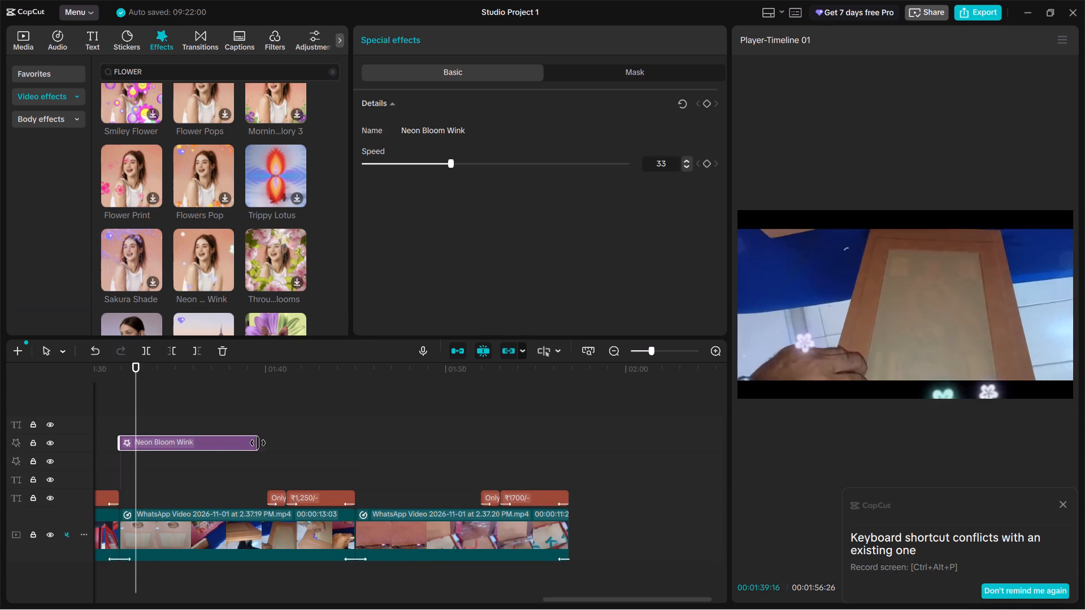
drag(258, 443, 354, 452)
Move the Neon Bloom Wink effect onto the existing effects track, aligned with the start and end of the 2.37.19 PM clip.
drag(249, 442, 246, 457)
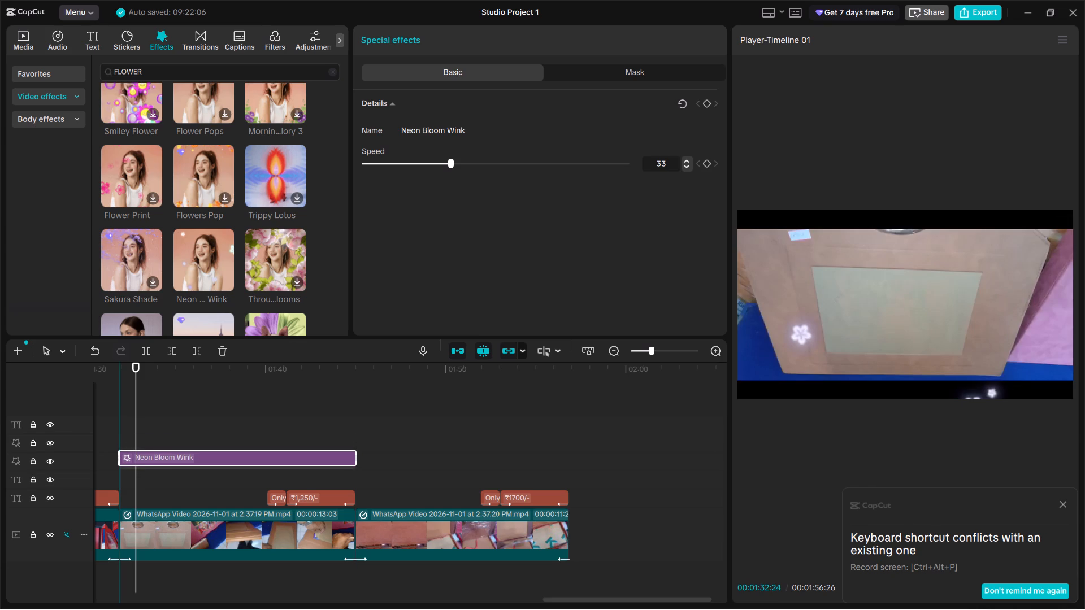
drag(246, 457, 254, 454)
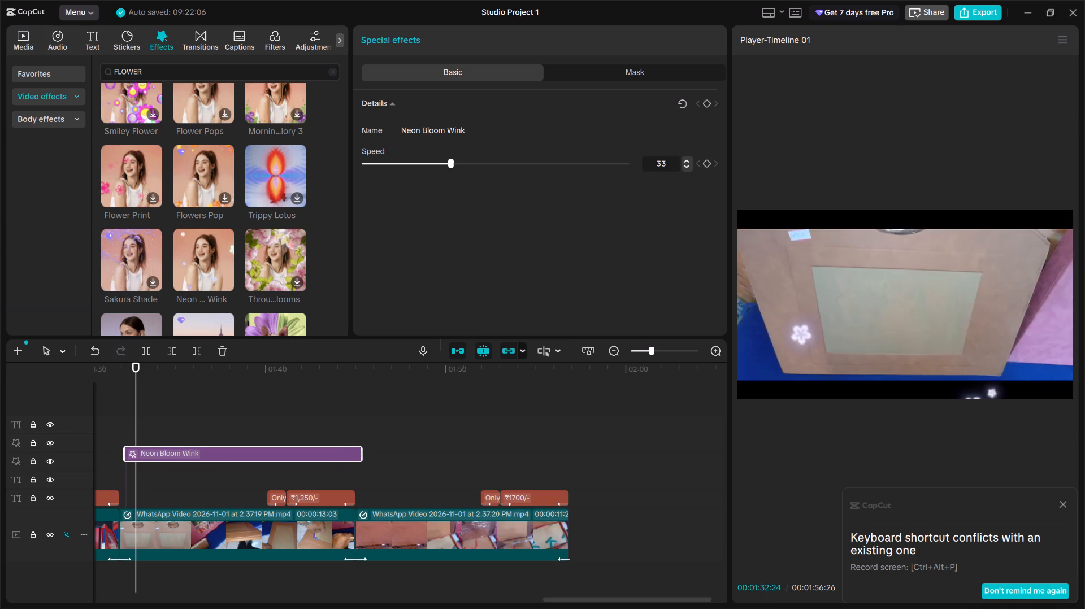
drag(254, 454, 251, 466)
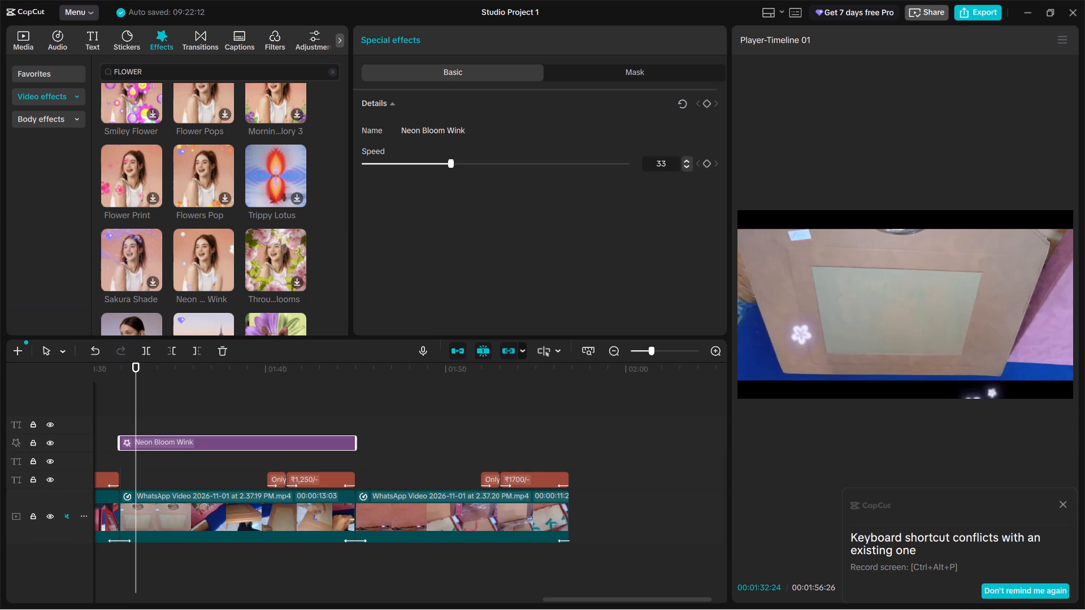
drag(225, 442, 221, 456)
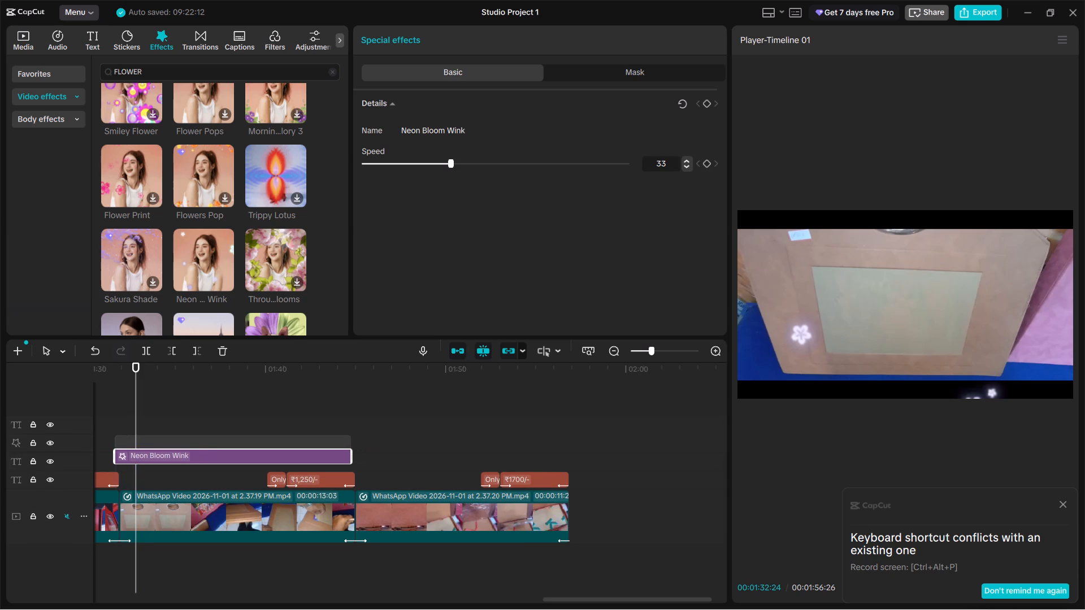
drag(221, 456, 227, 456)
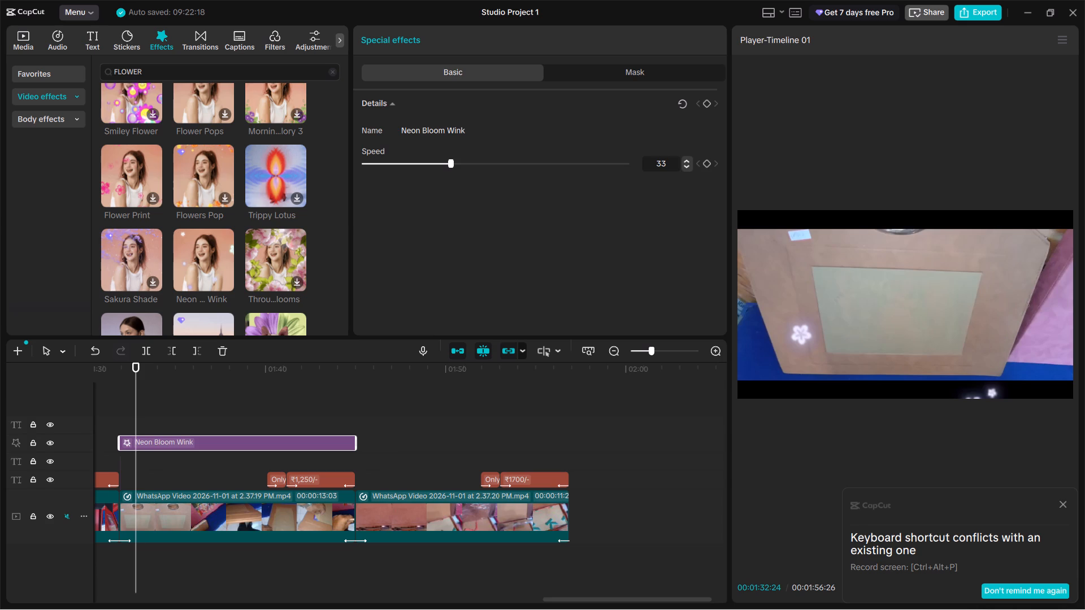
Play the timeline from about 01:28 to review the change into the 2.37.19 PM clip with Neon Bloom Wink.
click(94, 391)
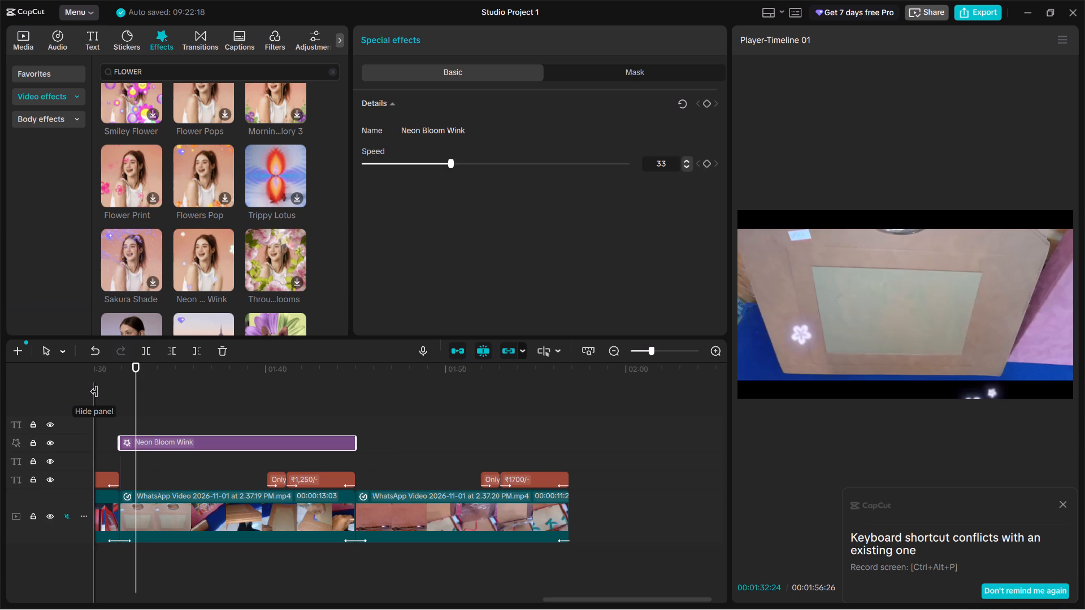
click(102, 398)
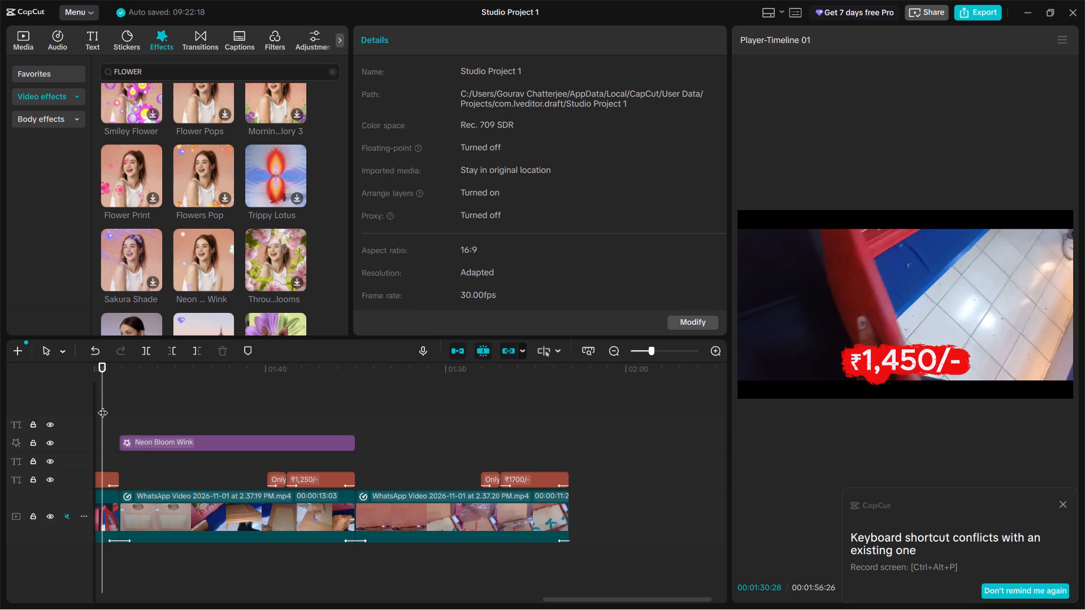
click(103, 406)
click(119, 402)
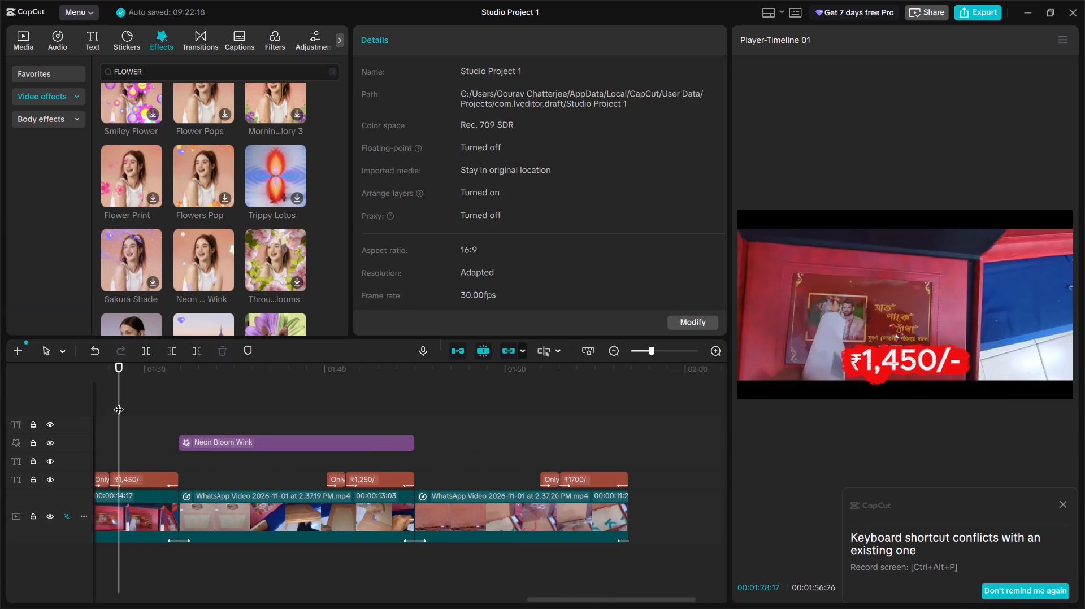
key(space)
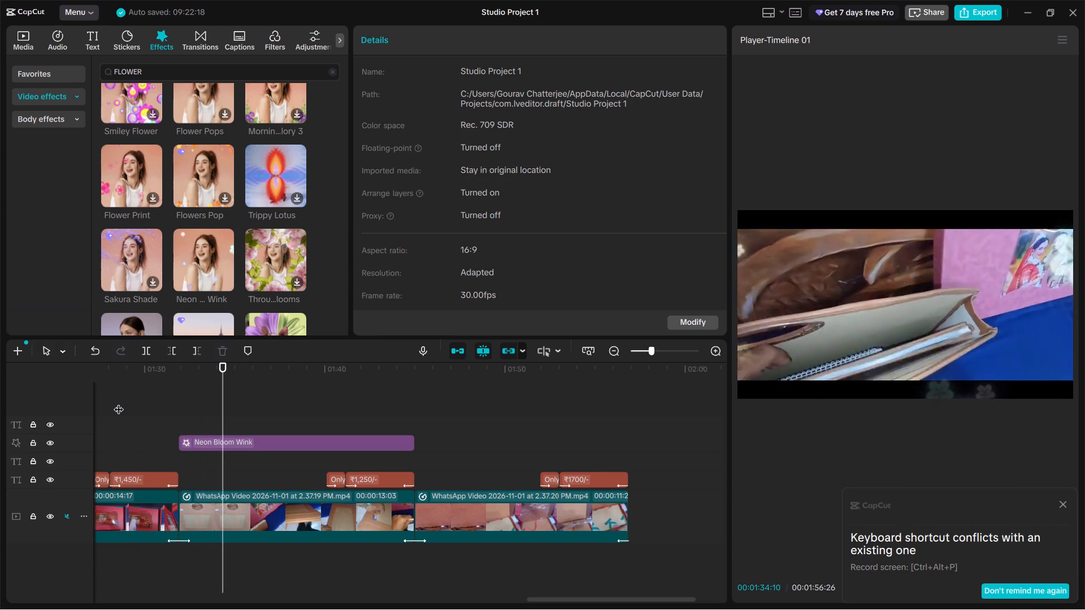
Play the timeline from about 01:17 to review Flower Confetti, Neon Bloom Wink and the last clip, raising playback speed to x2.
double_click(119, 402)
double_click(123, 399)
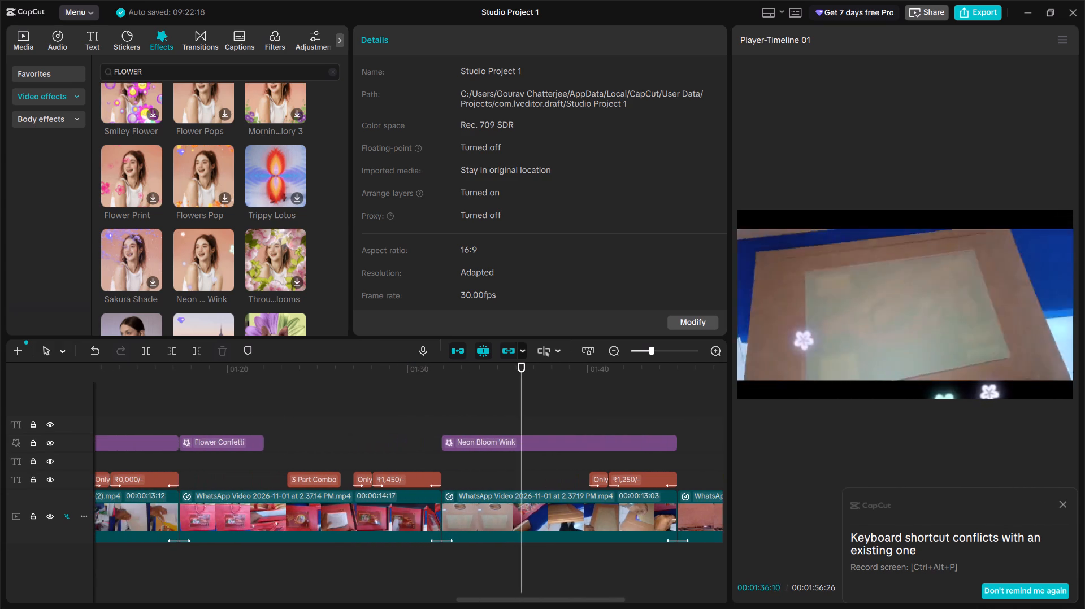
click(186, 384)
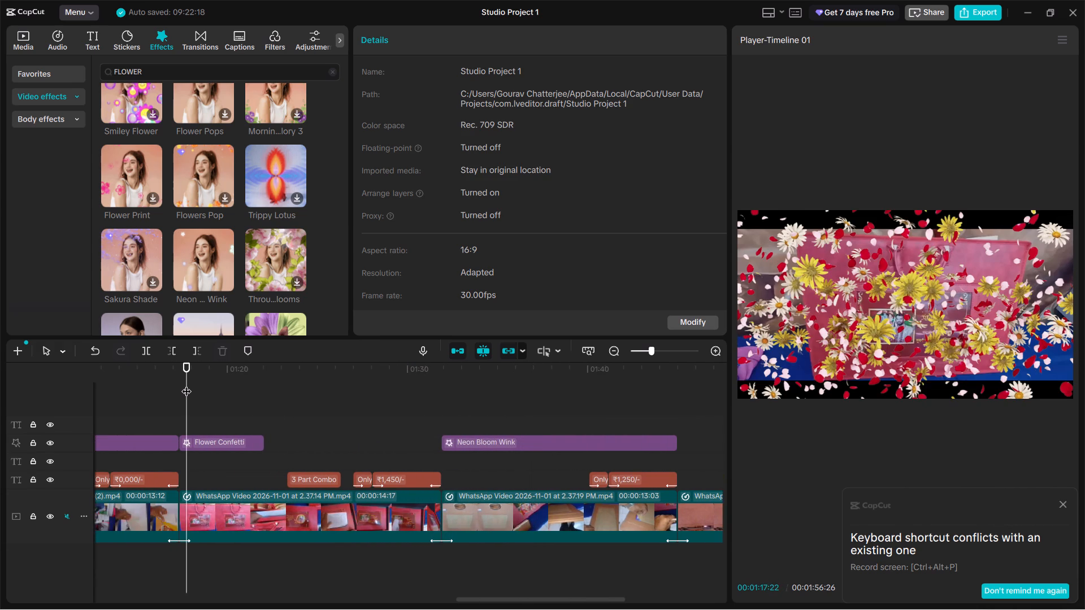
key(space)
triple_click(186, 384)
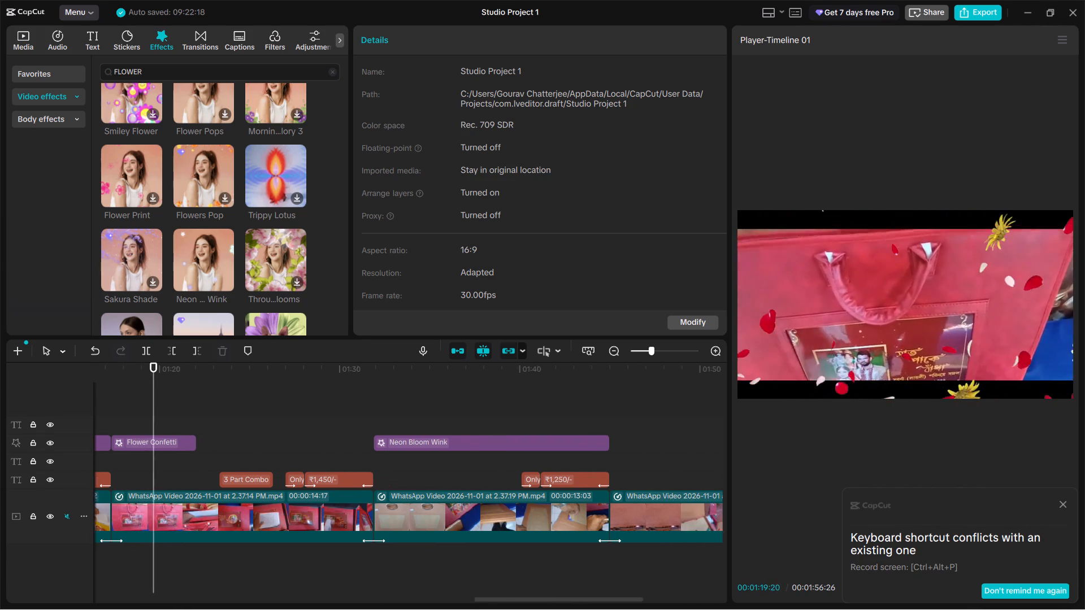
double_click(186, 384)
click(186, 384)
double_click(186, 384)
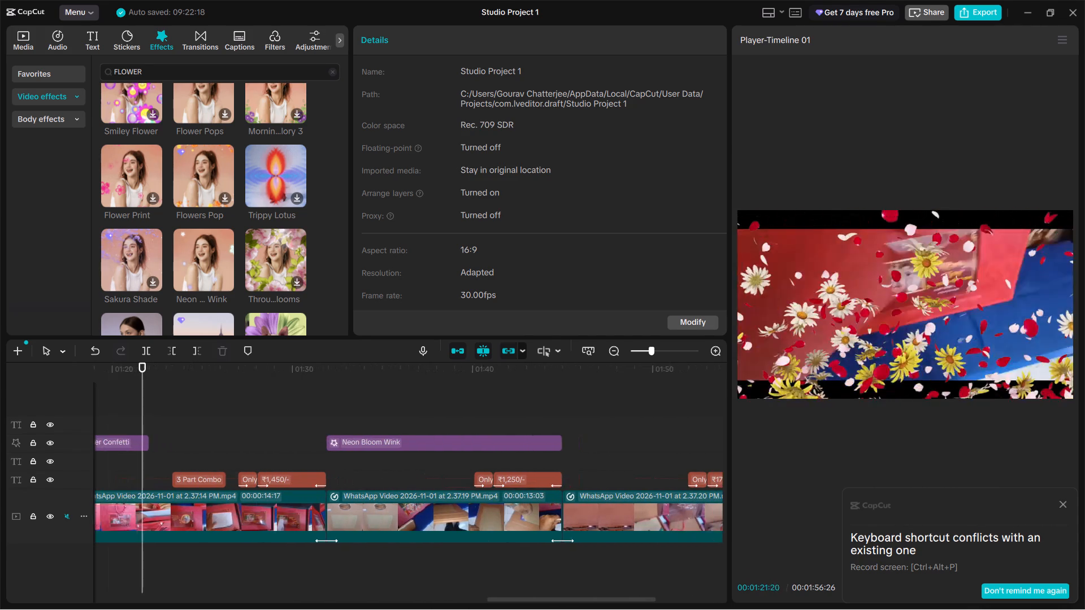
triple_click(186, 384)
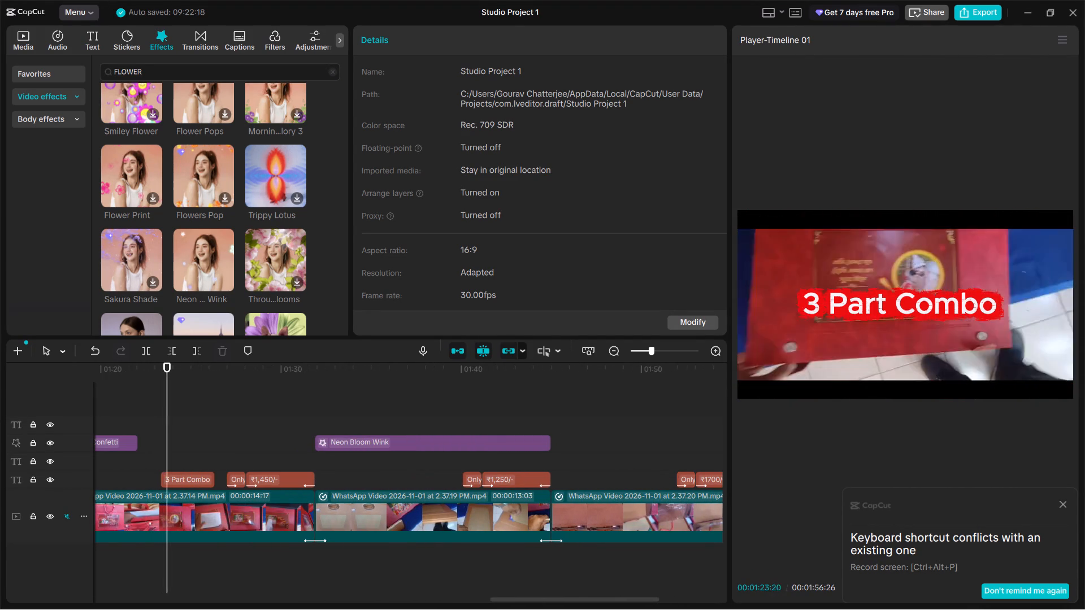
key(l)
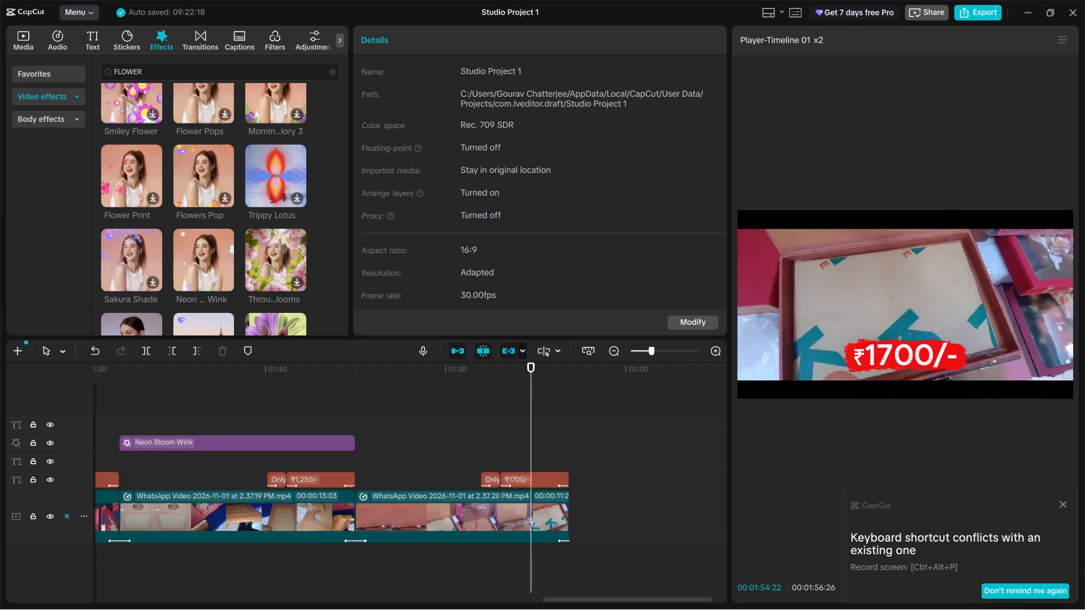
Place the playhead at about 01:46:26 on the 2.37.20 PM clip and dismiss the keyboard shortcut conflict notice.
click(1067, 505)
click(1064, 500)
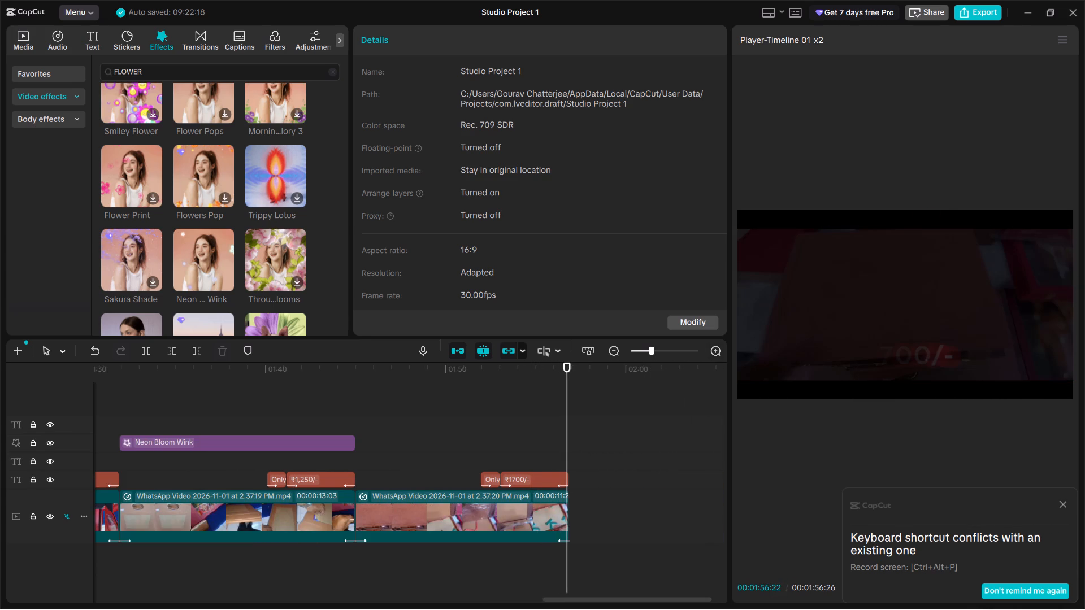
click(389, 407)
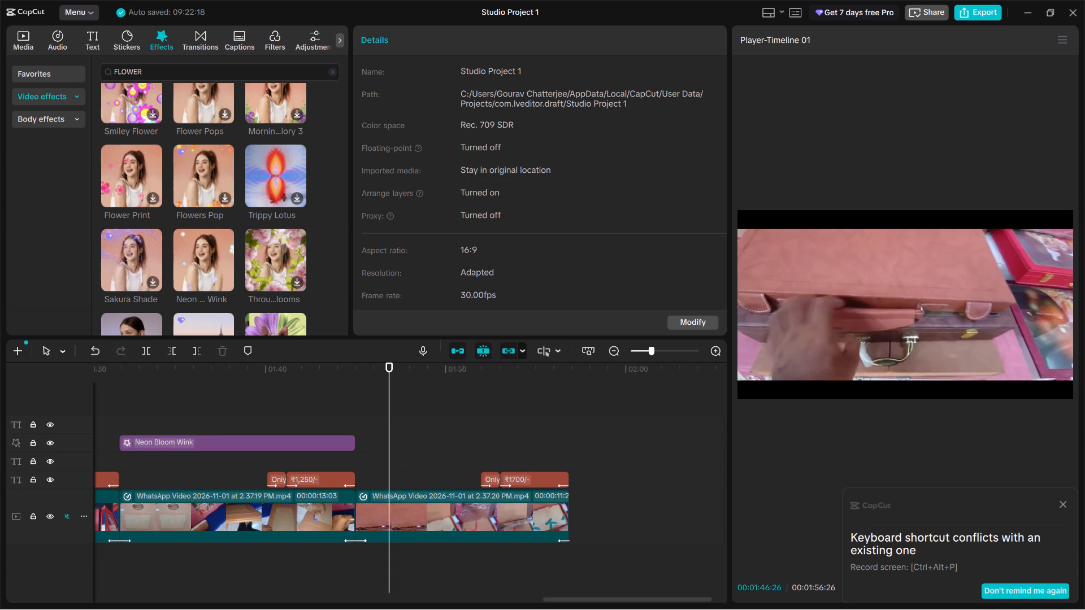
click(1022, 457)
click(1058, 505)
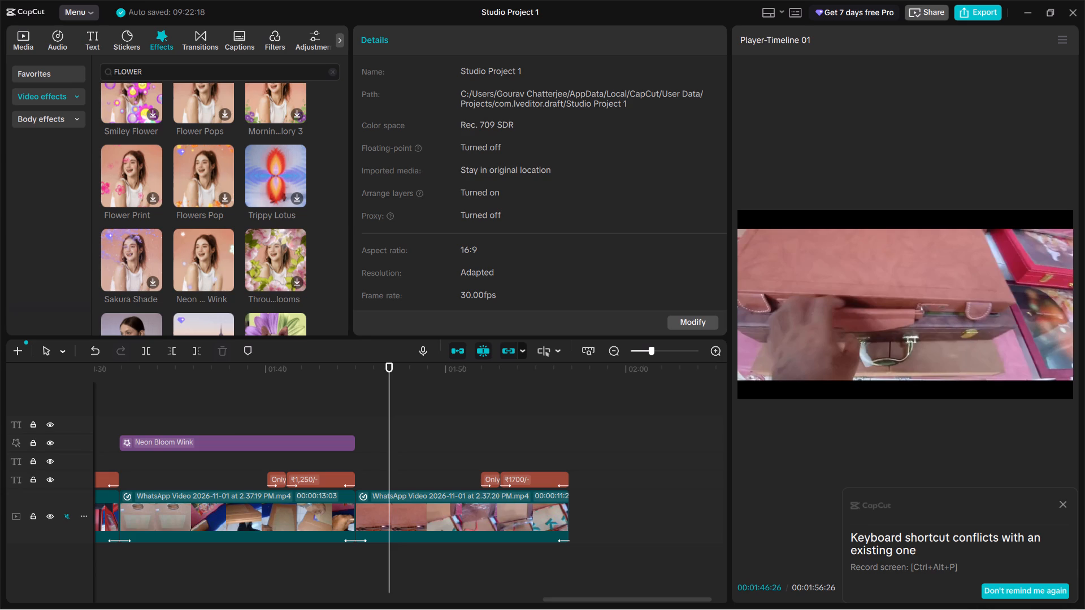
click(1056, 502)
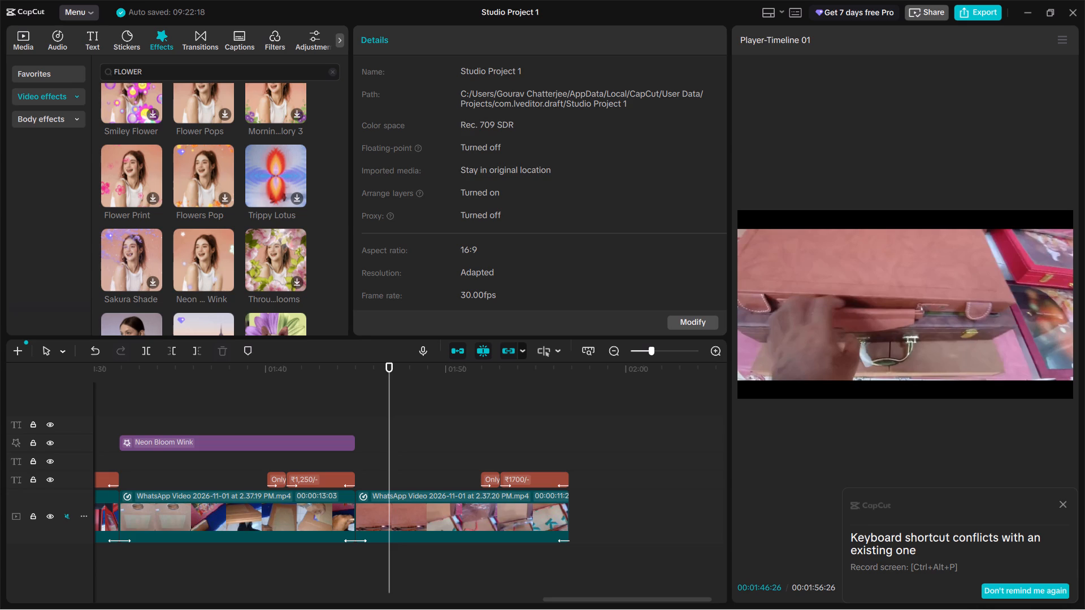
click(1061, 499)
click(1061, 507)
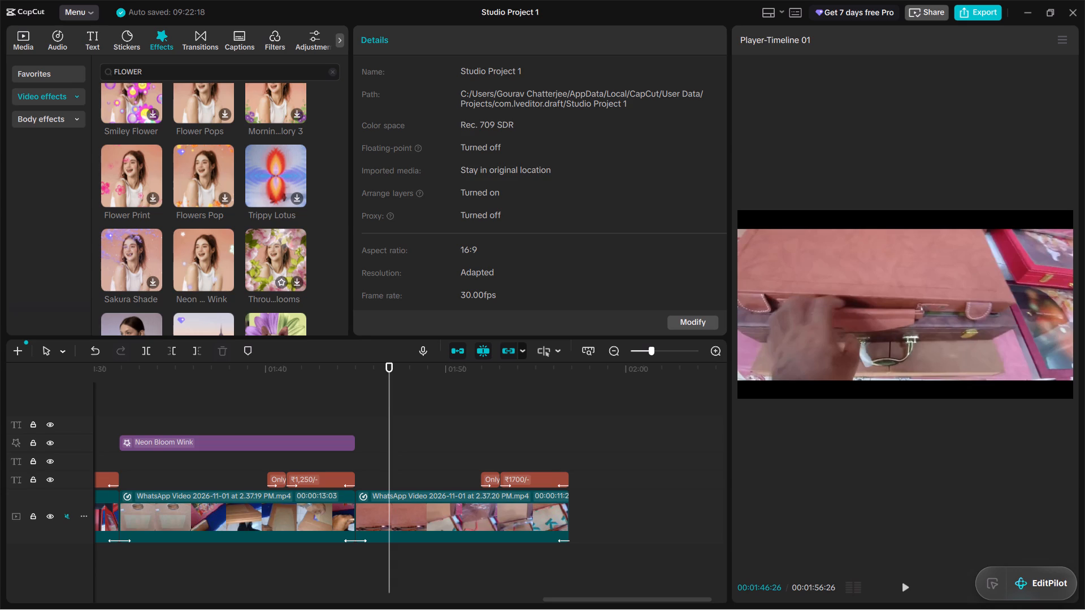
Preview the 3D Flower Float and Spring Sparks effects on the 2.37.20 PM clip.
scroll(271, 224, down, 3)
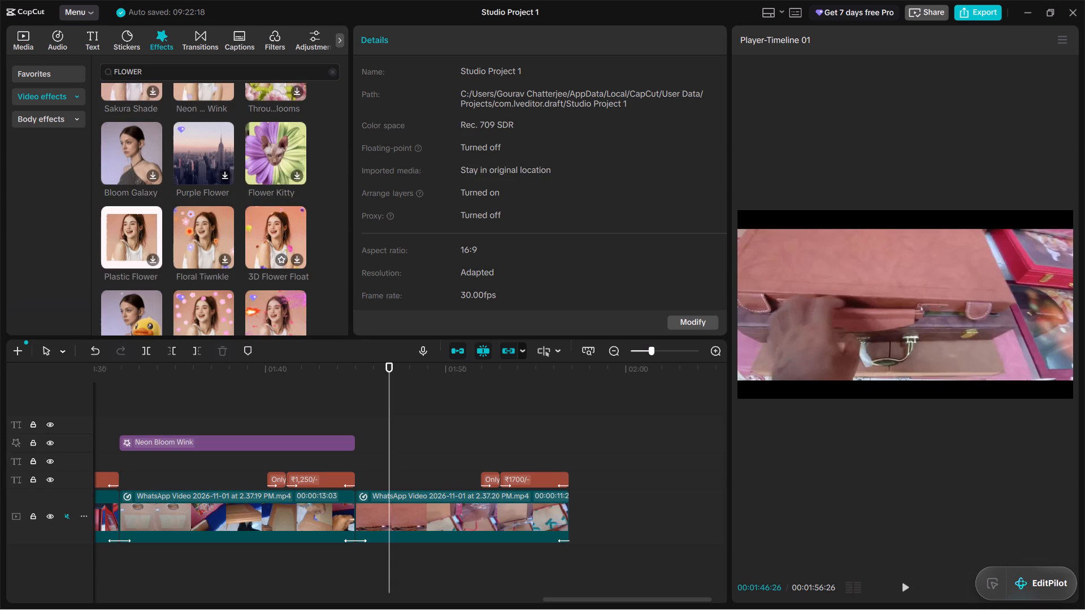
click(267, 221)
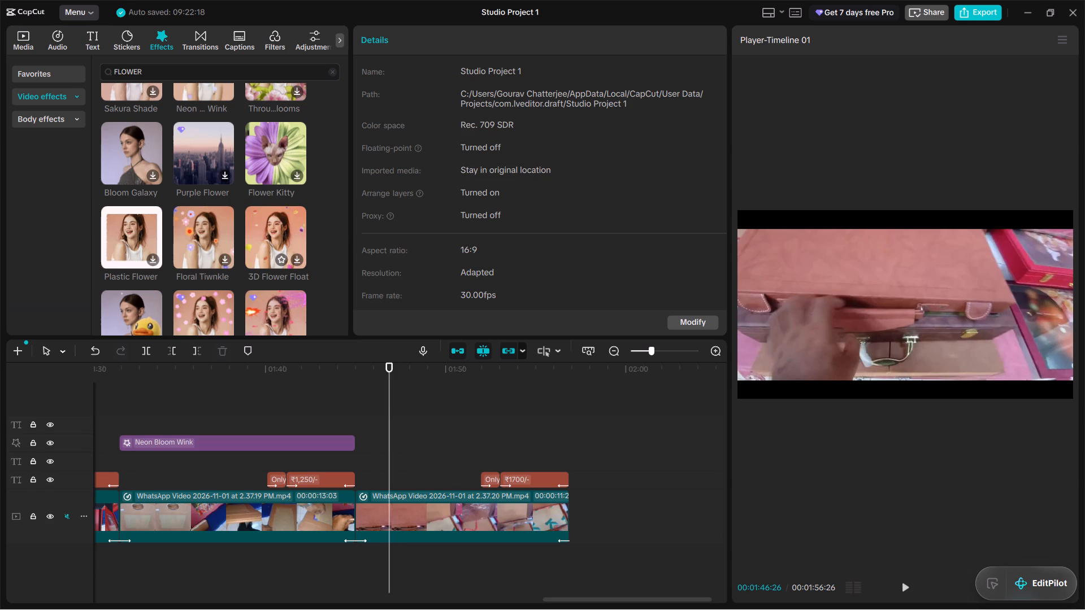
click(266, 221)
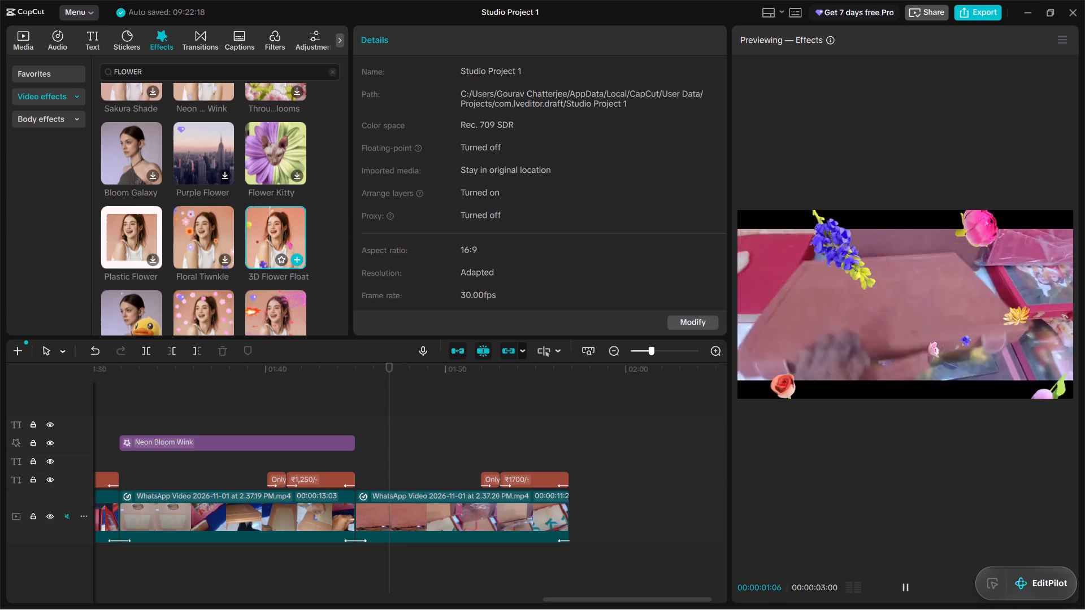
scroll(266, 221, down, 1)
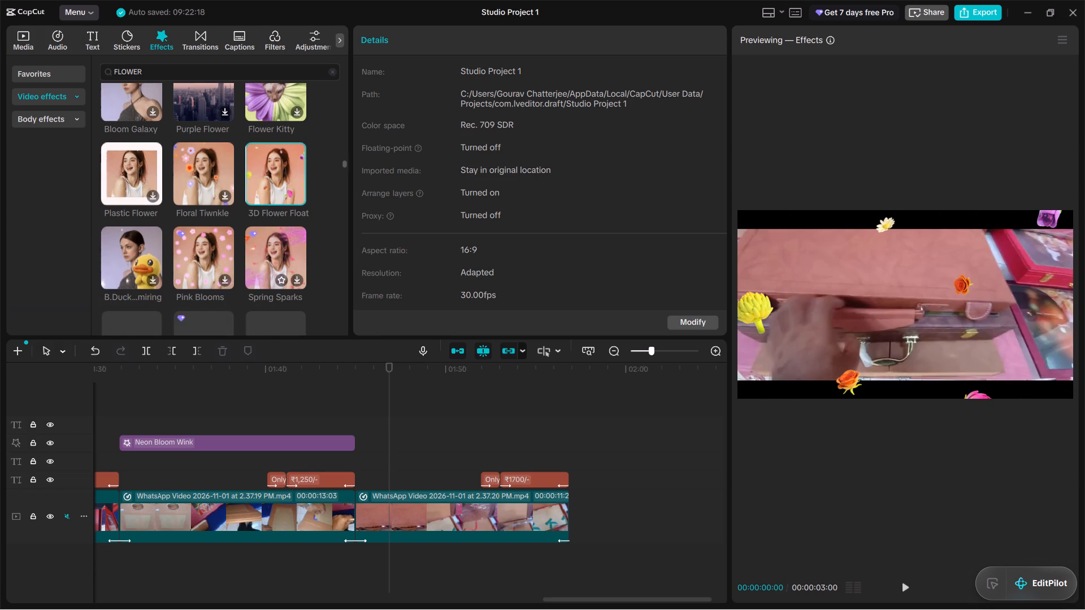
click(268, 250)
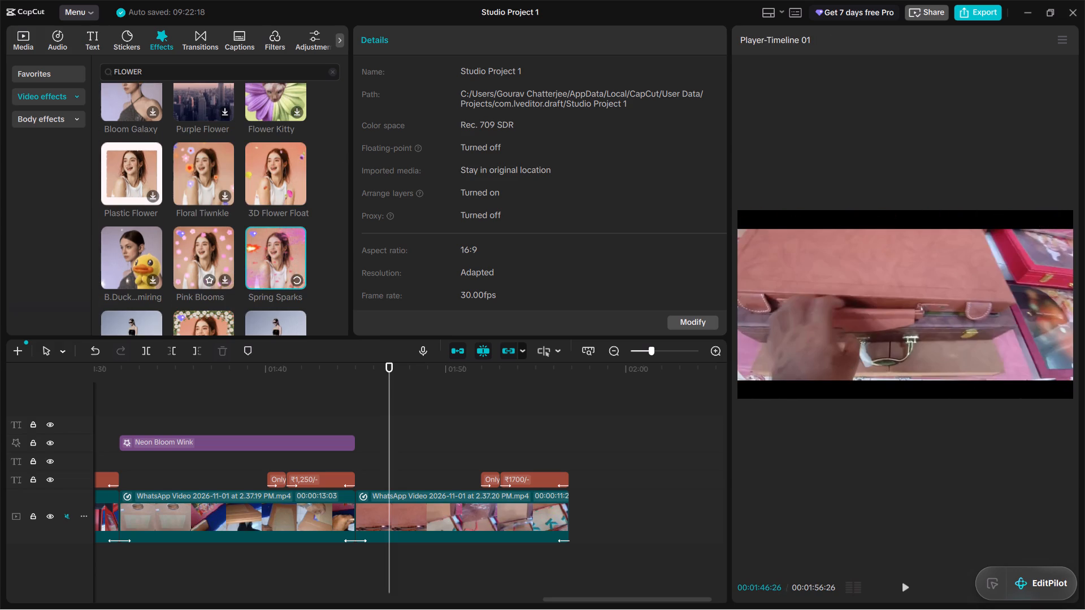
Try out the Sunflowers, Flower Flakes and adjacent Confe...hower effects as candidates for the 2.37.20 PM clip.
scroll(190, 251, down, 1)
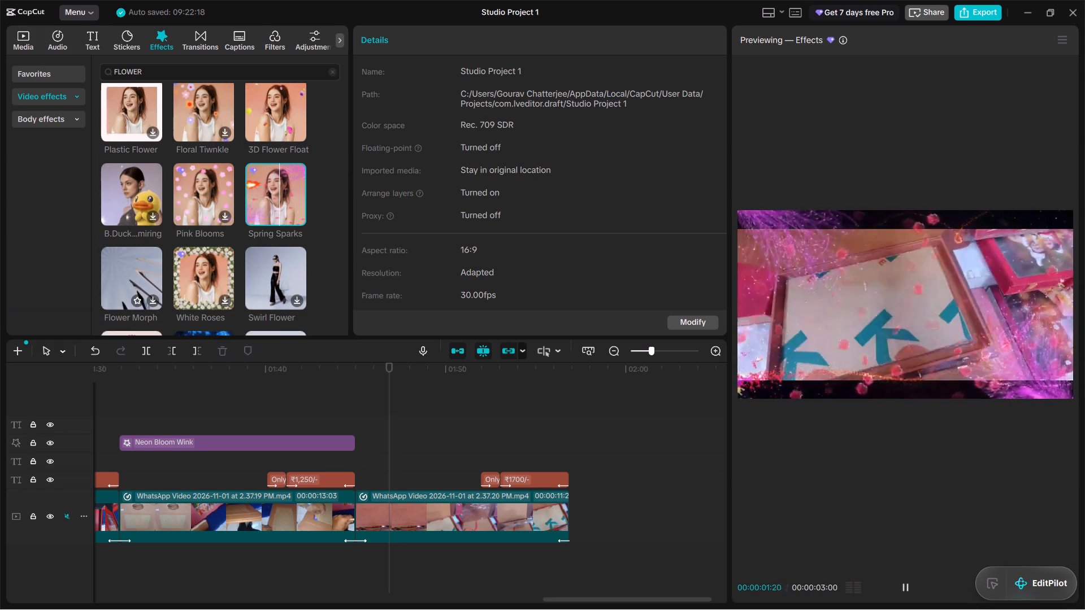
scroll(222, 266, down, 2)
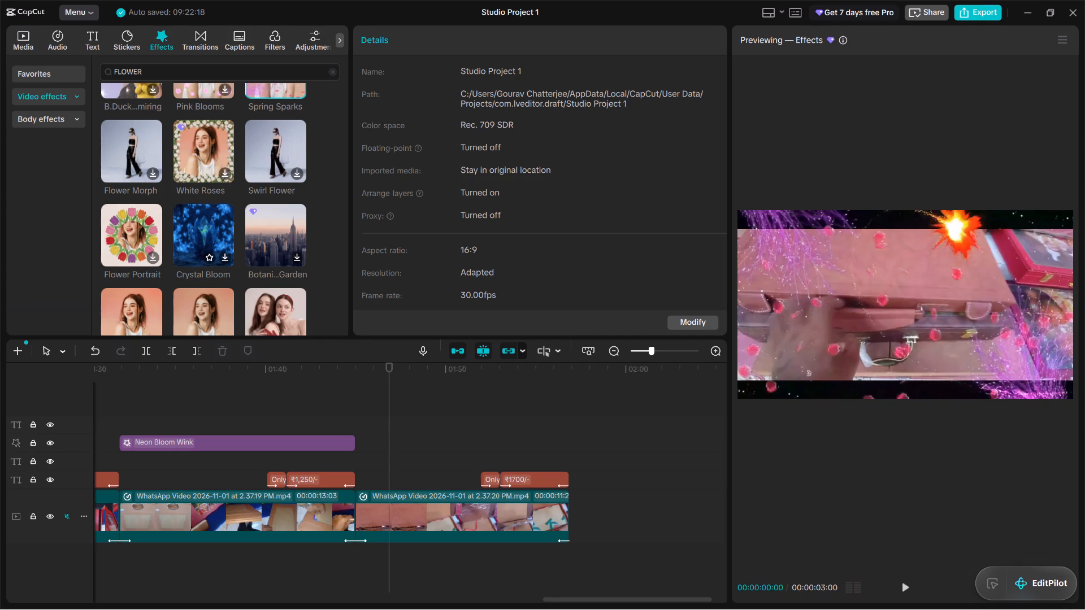
scroll(222, 248, down, 1)
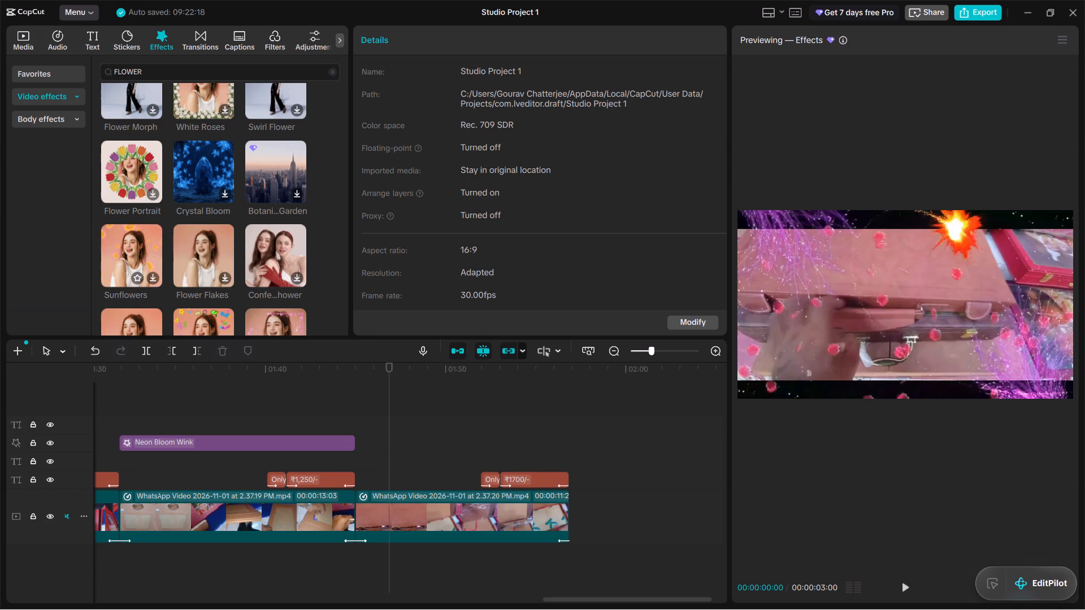
scroll(134, 260, down, 2)
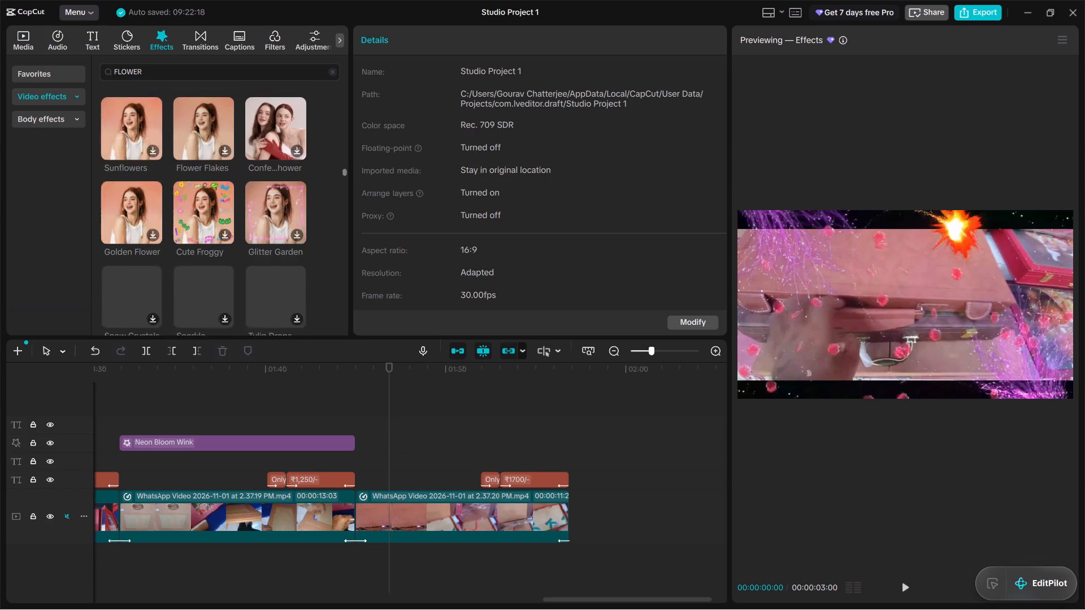
scroll(134, 260, down, 2)
scroll(134, 260, up, 4)
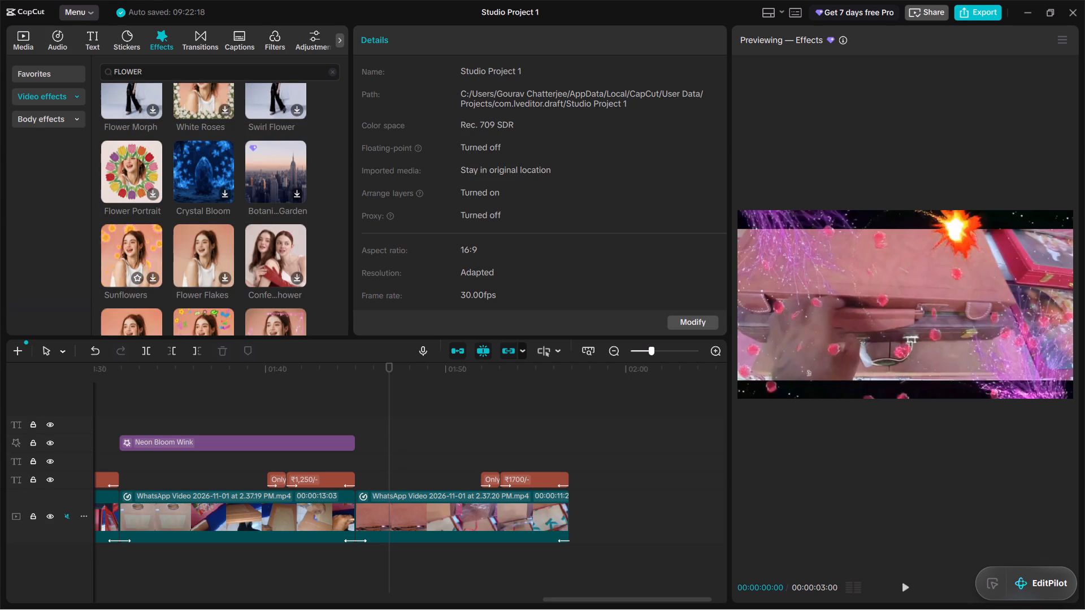
click(134, 260)
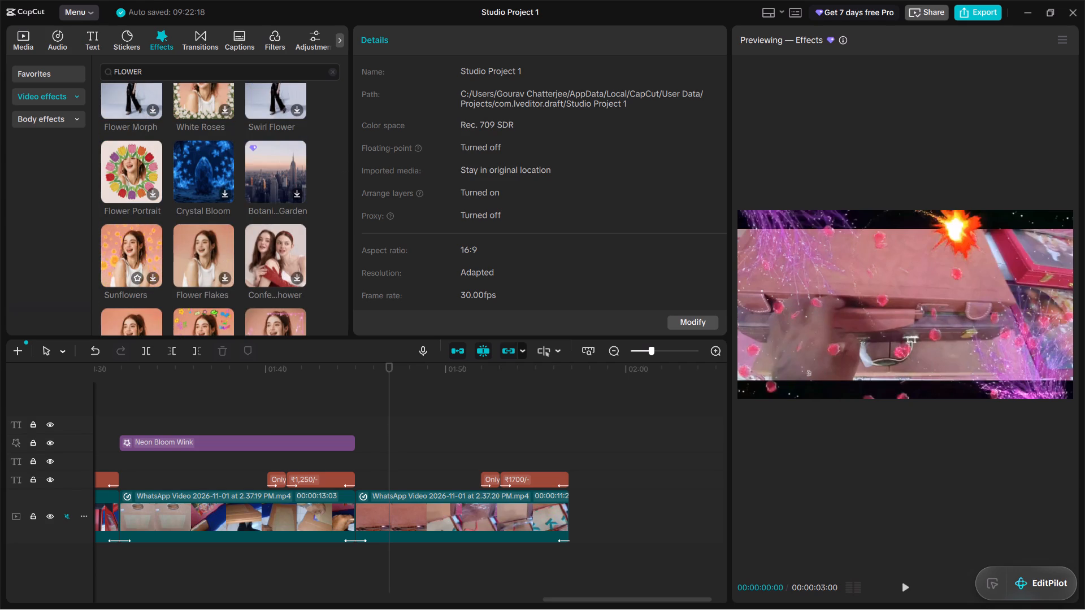
click(134, 260)
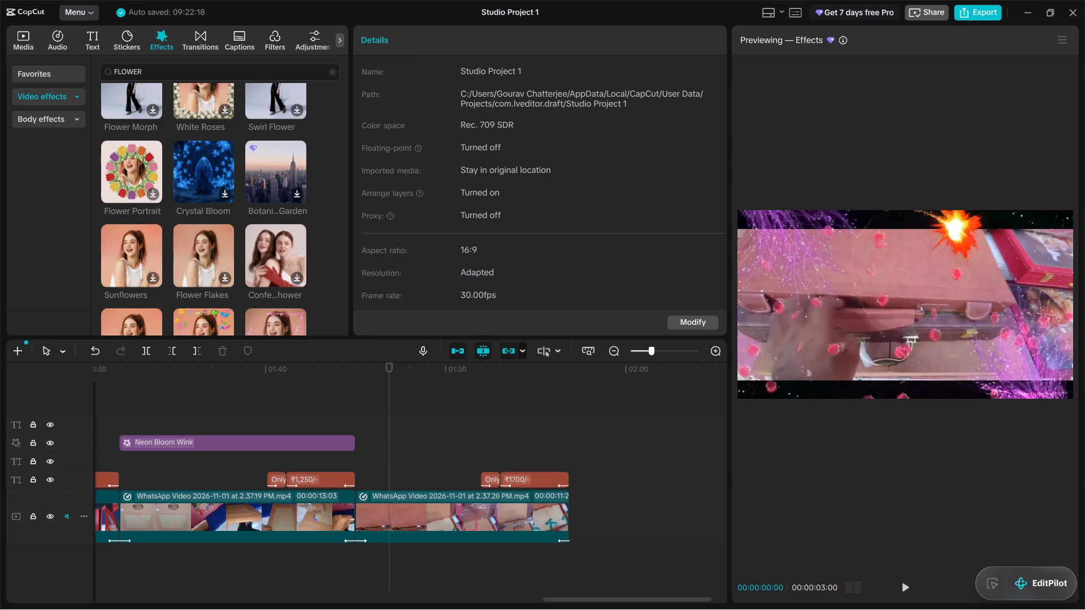
scroll(228, 232, down, 1)
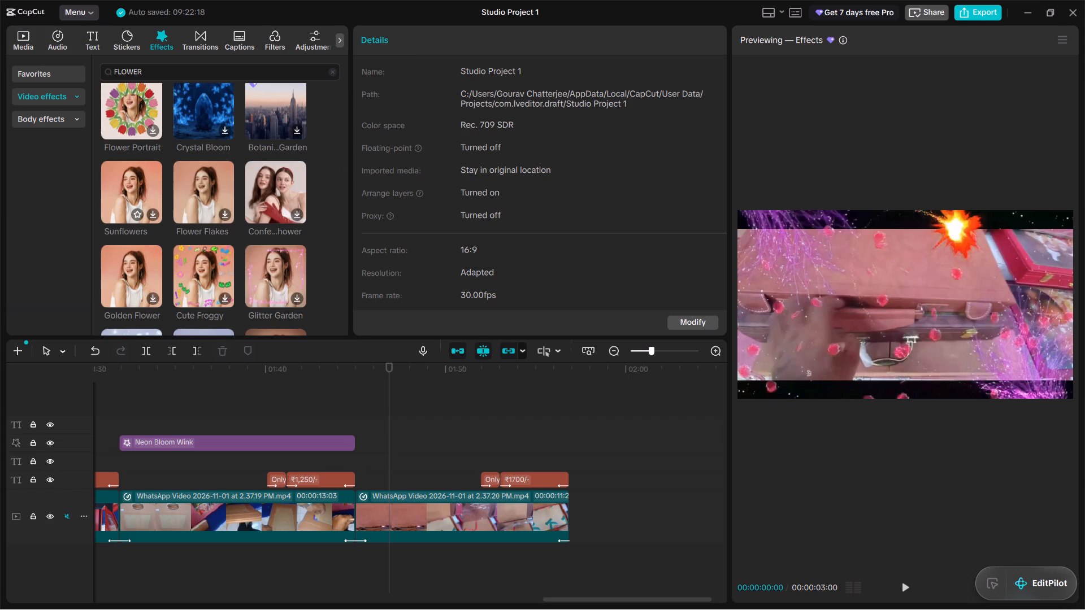
click(211, 194)
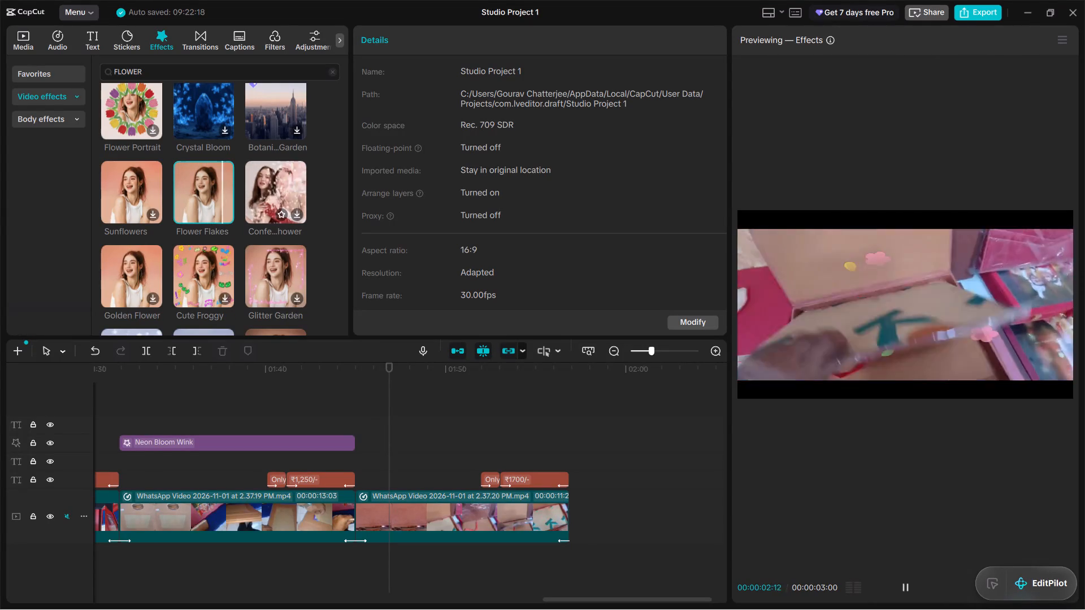
click(251, 178)
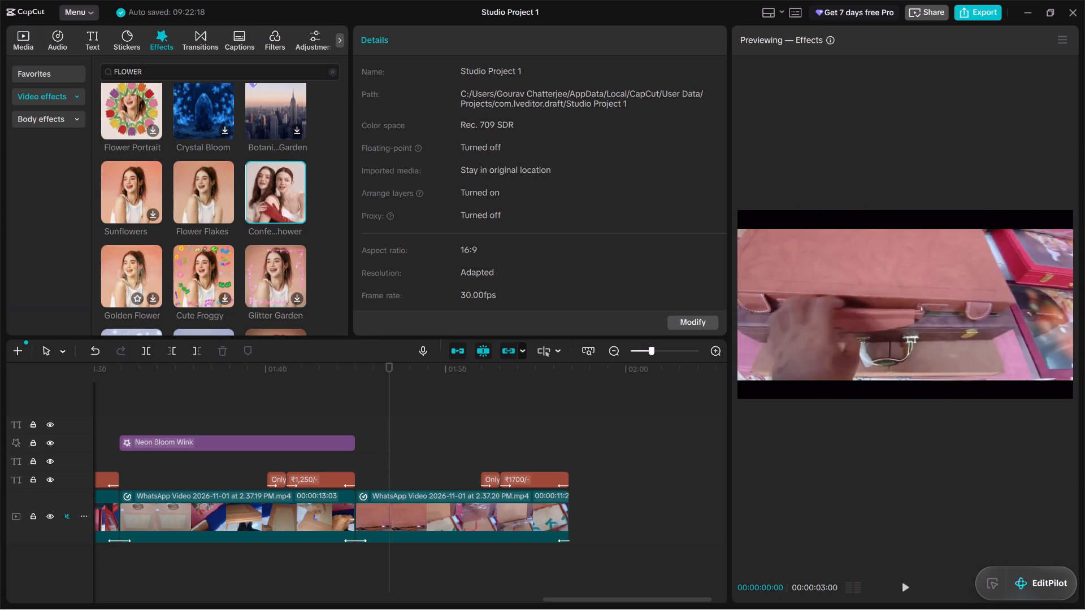
Browse the FLOWER video effects results for further candidates for the 2.37.20 PM clip.
scroll(189, 230, down, 1)
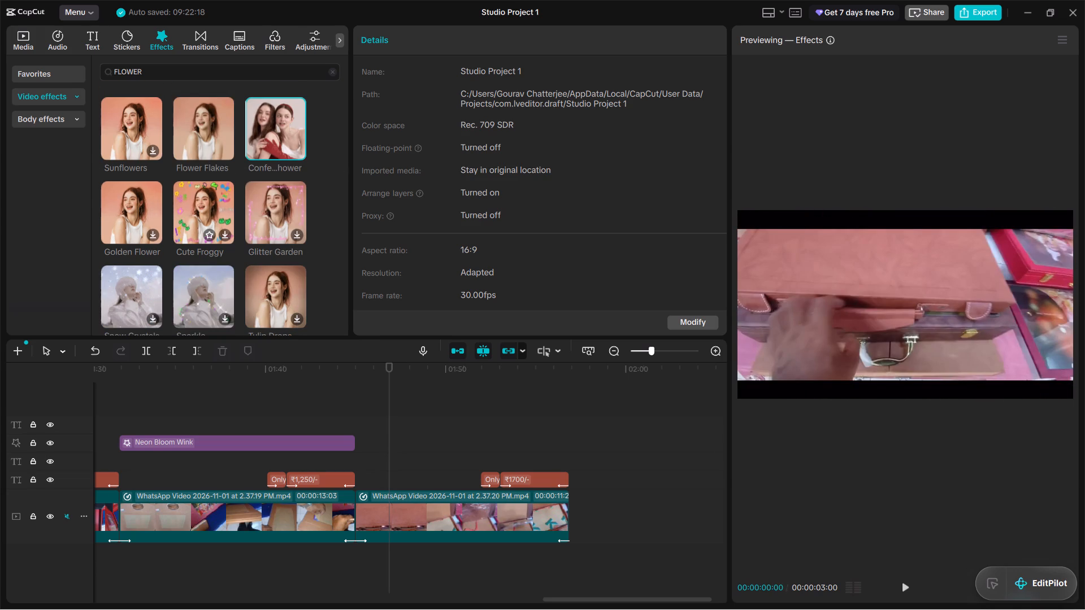
scroll(189, 230, down, 1)
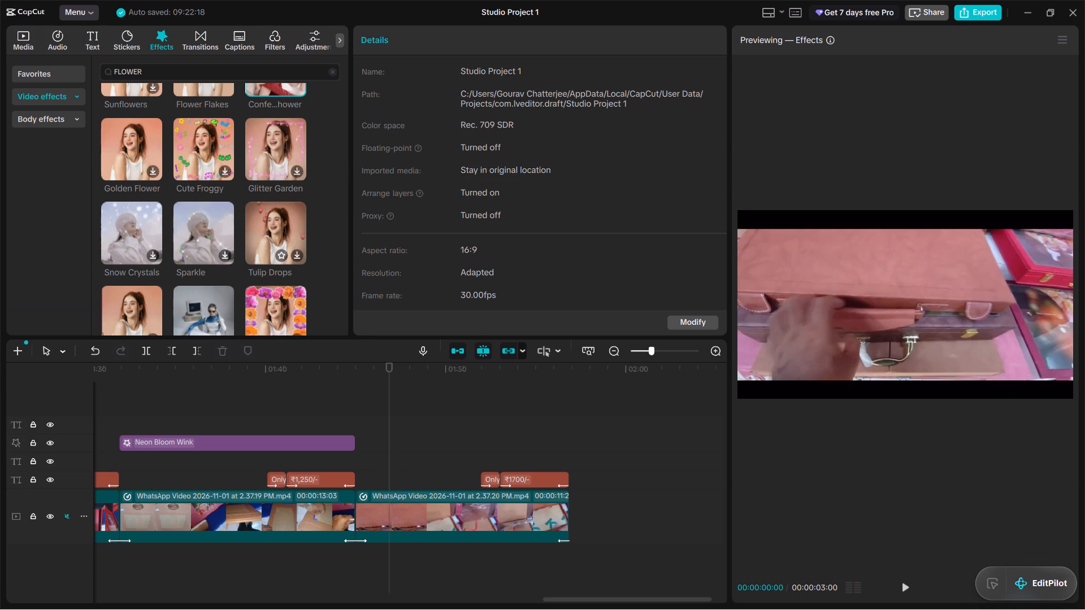
scroll(283, 227, down, 1)
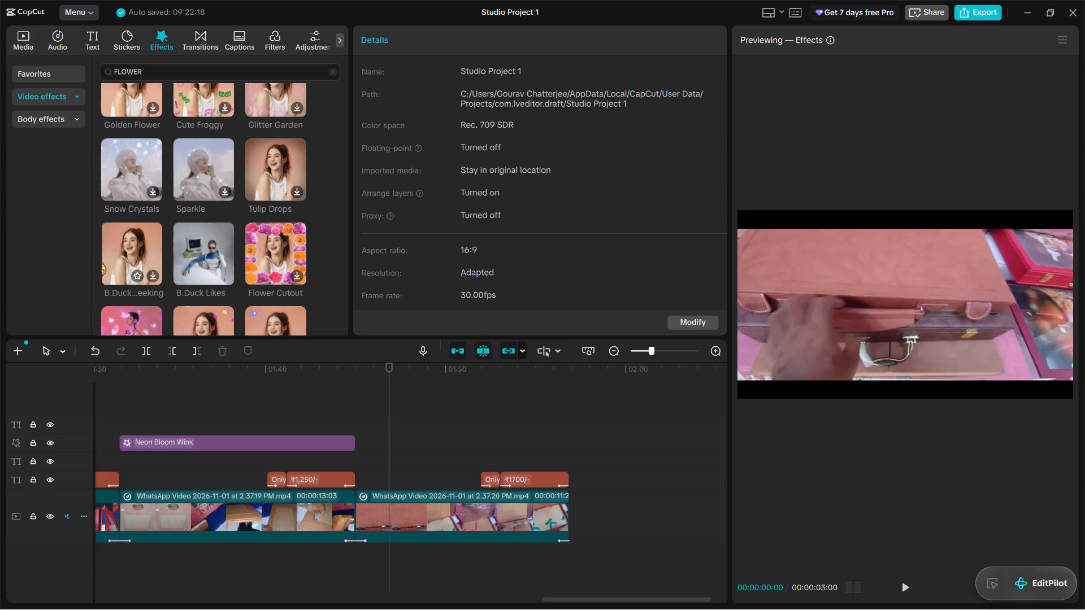
scroll(147, 237, down, 1)
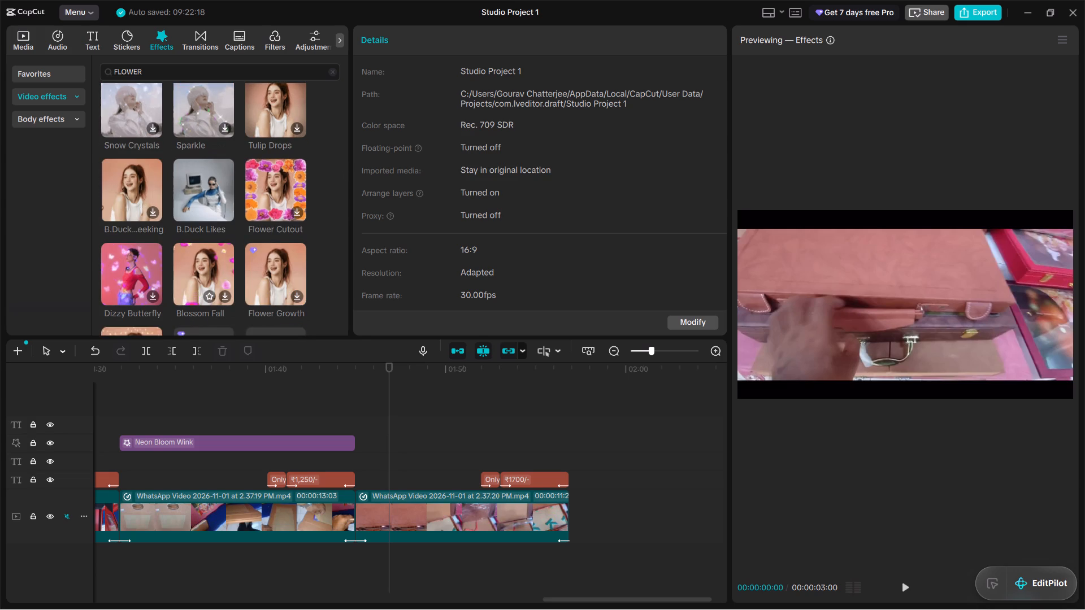
scroll(253, 265, down, 1)
scroll(290, 201, down, 1)
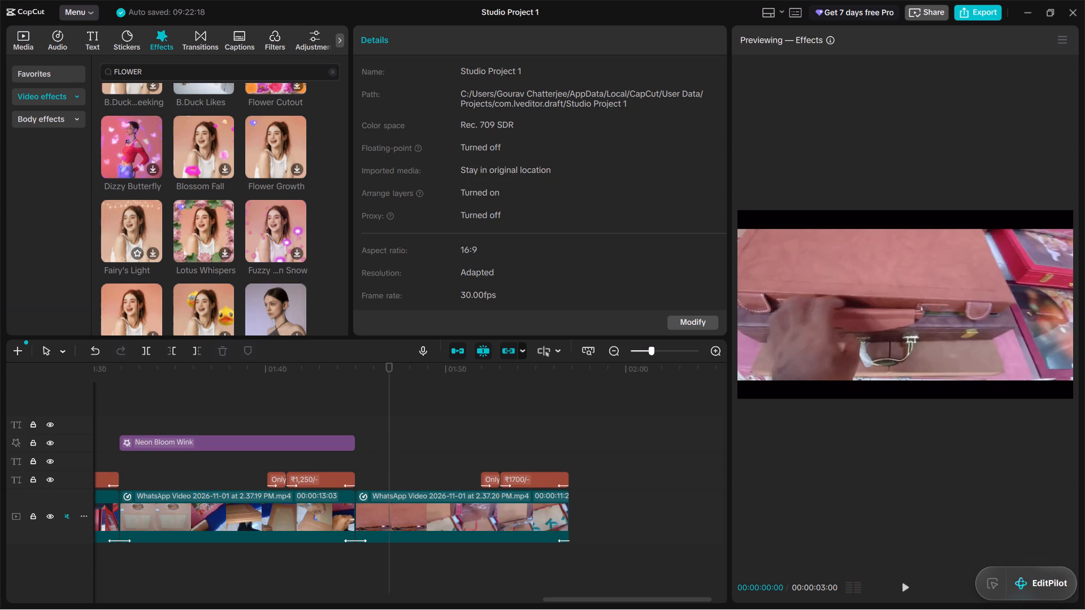
scroll(141, 217, down, 1)
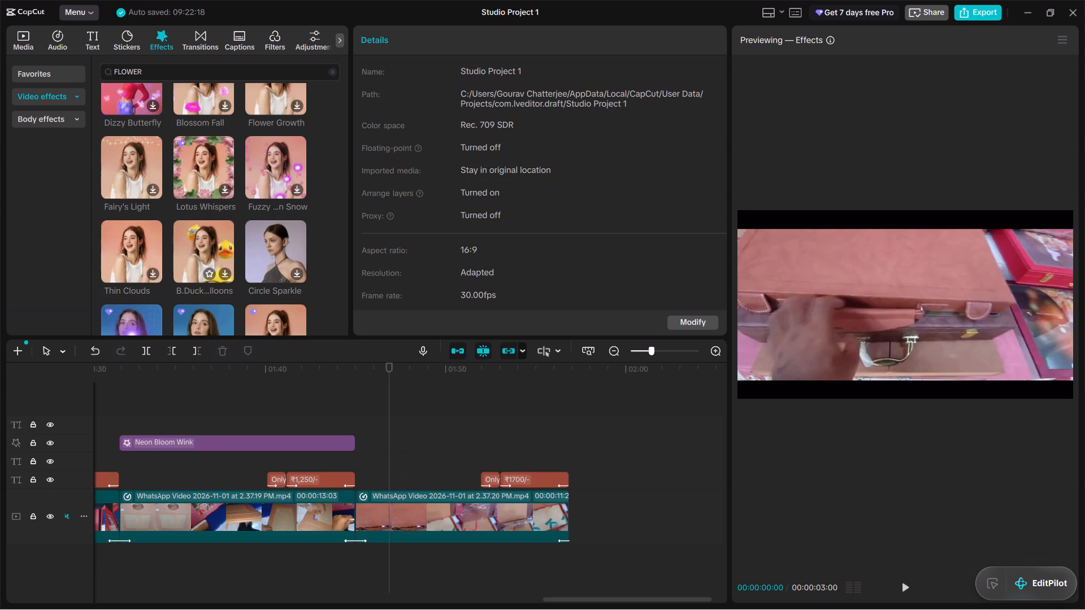
scroll(292, 232, down, 3)
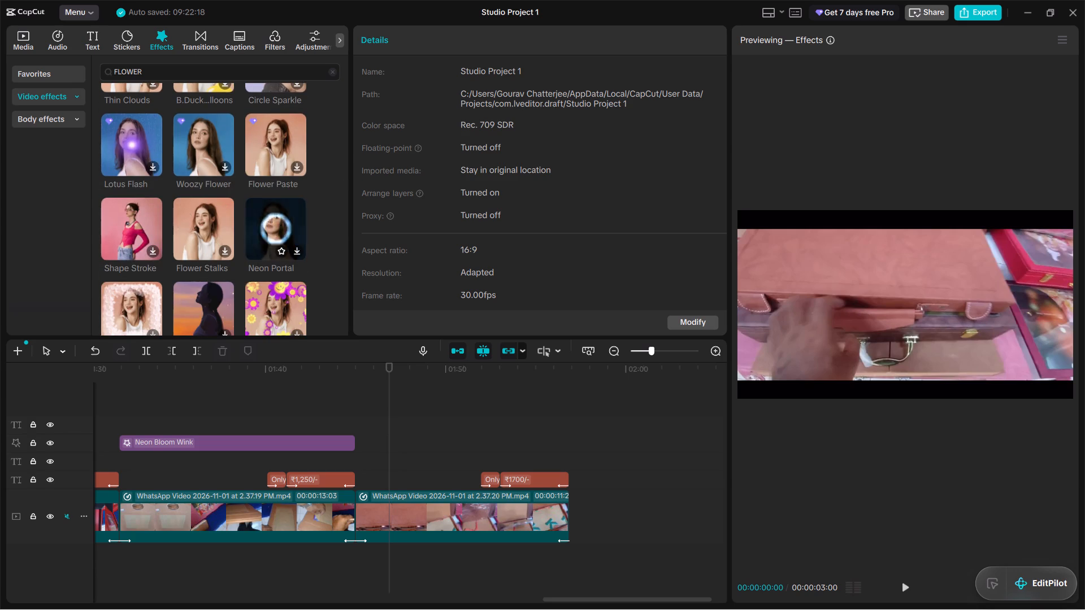
scroll(279, 215, down, 1)
scroll(157, 215, down, 2)
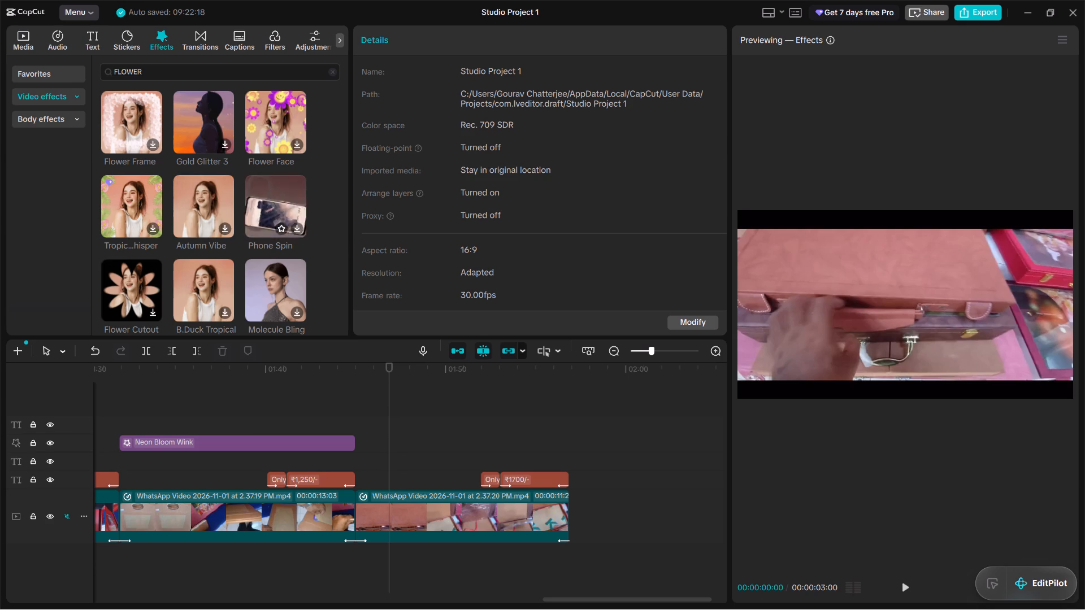
scroll(220, 217, down, 1)
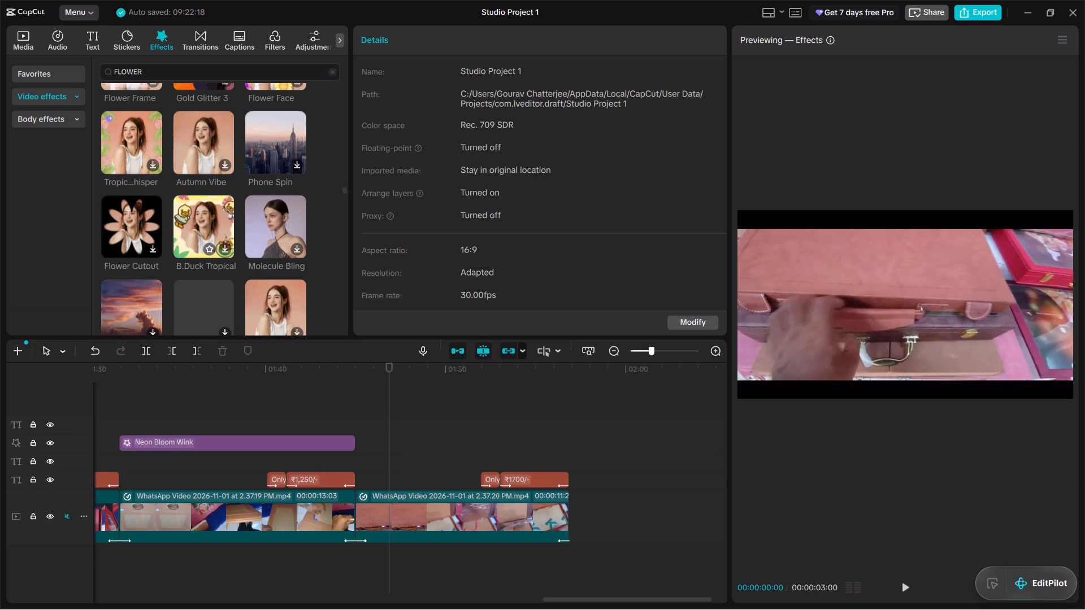
scroll(297, 217, down, 1)
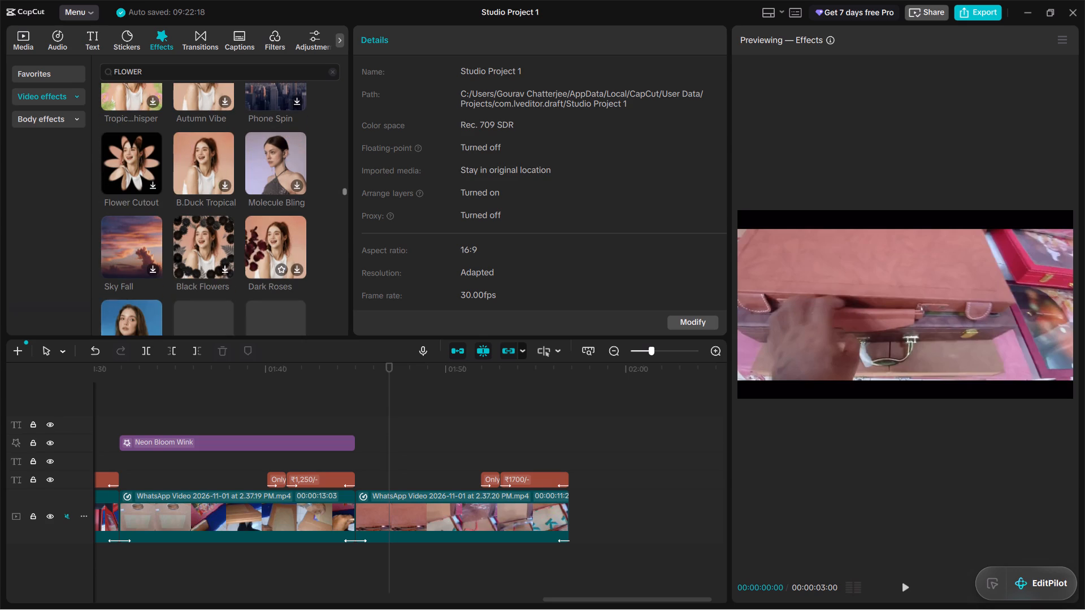
scroll(249, 215, down, 1)
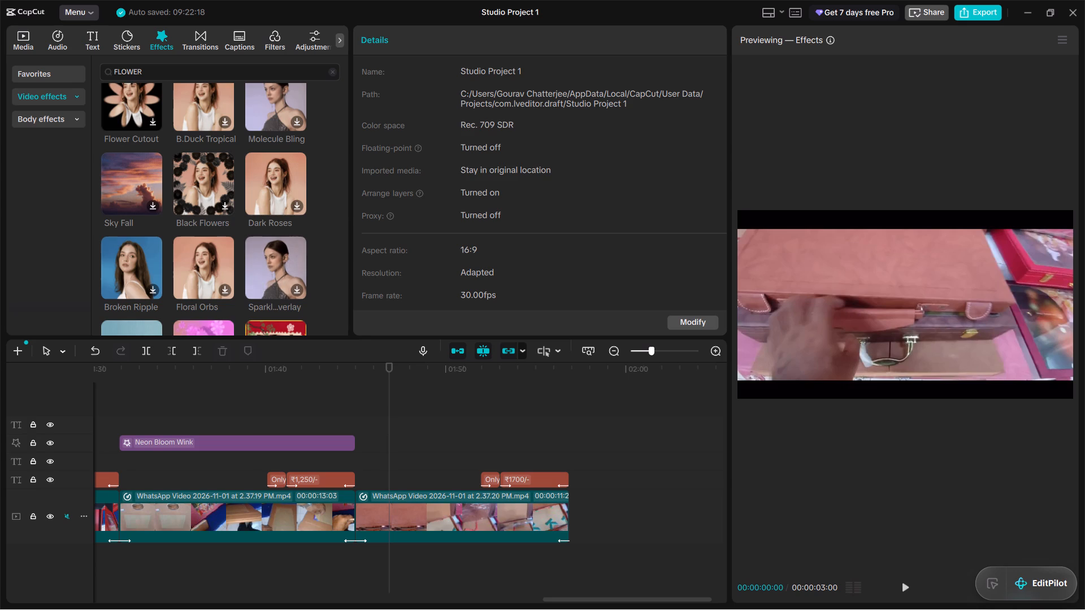
scroll(136, 237, down, 2)
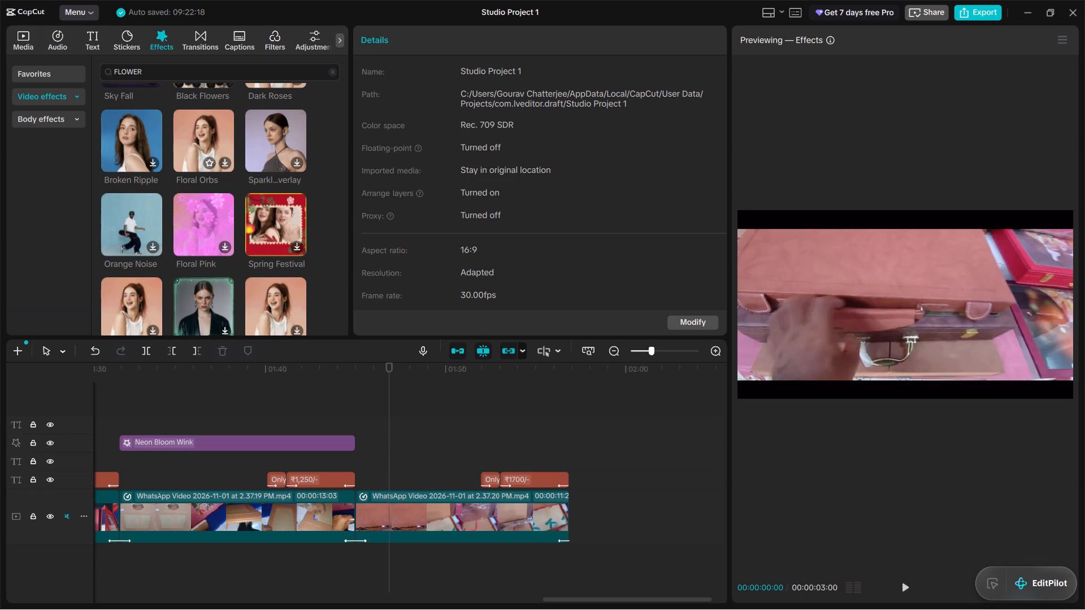
scroll(316, 147, down, 2)
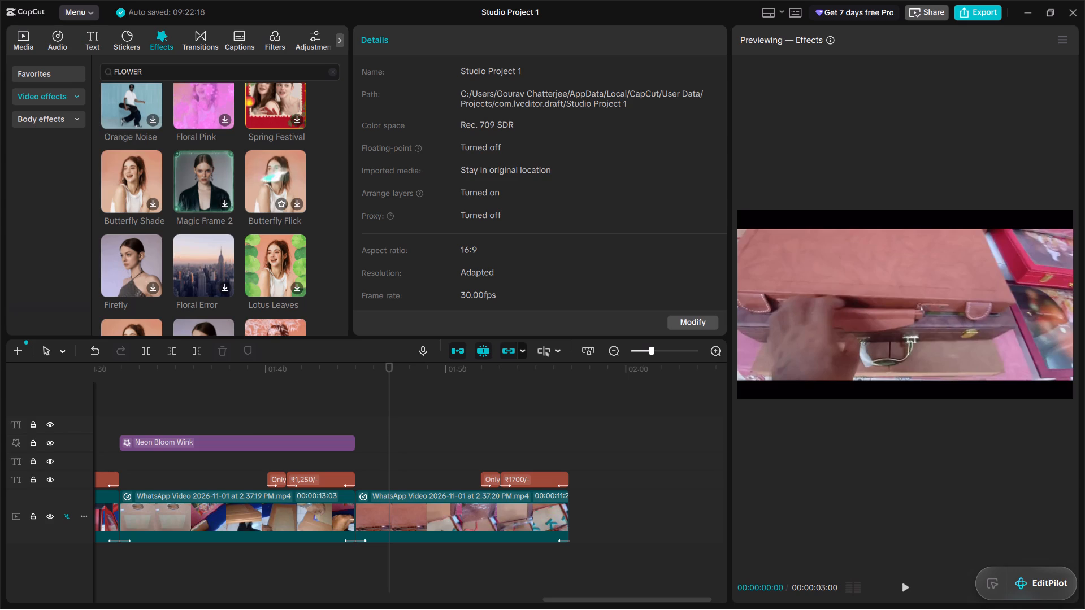
scroll(272, 255, down, 1)
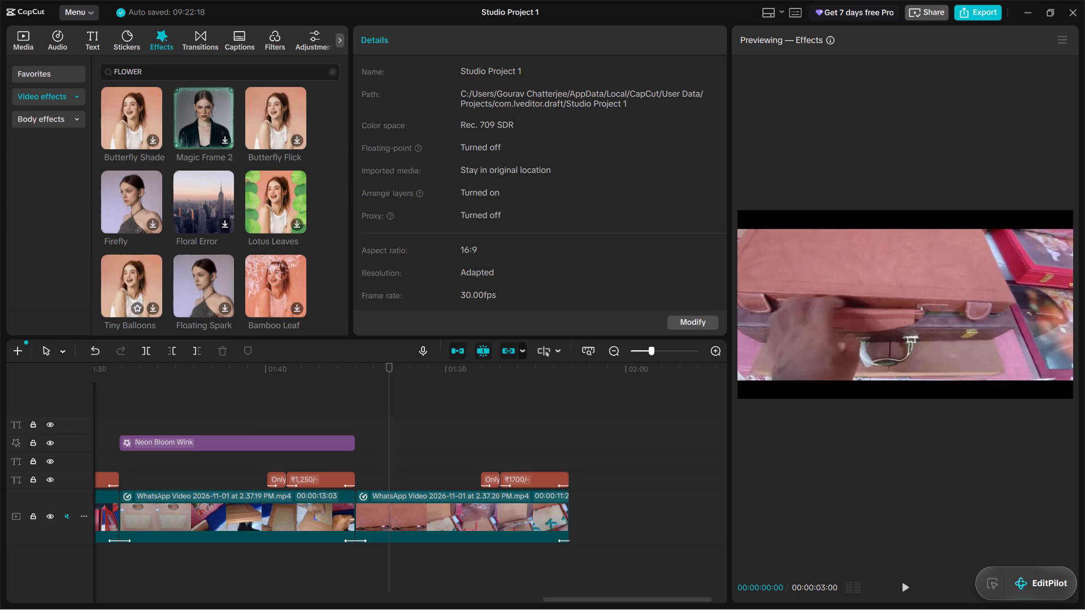
scroll(131, 282, down, 2)
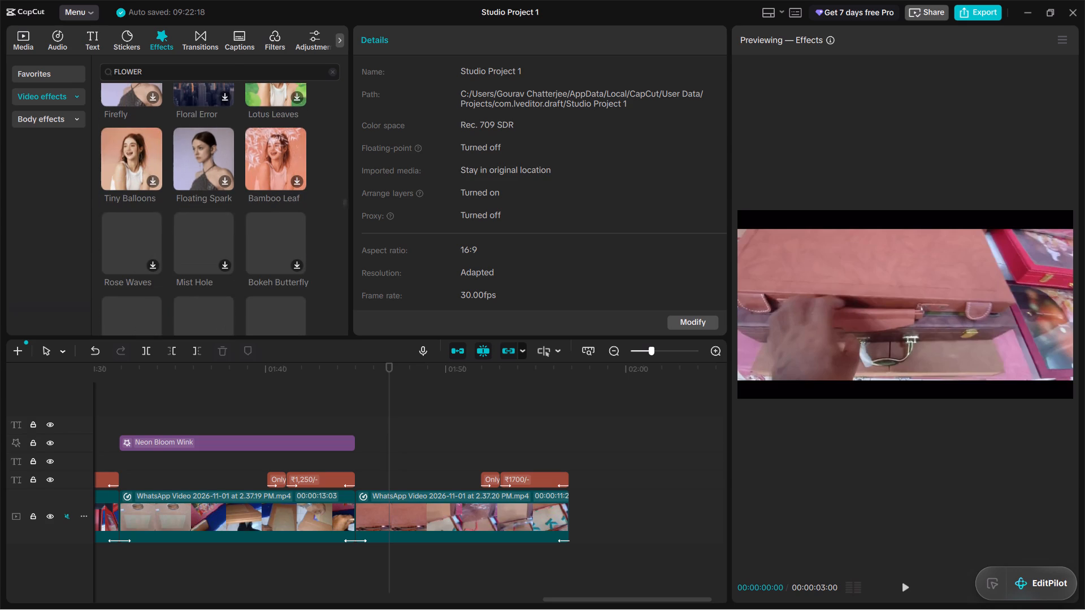
scroll(174, 245, down, 1)
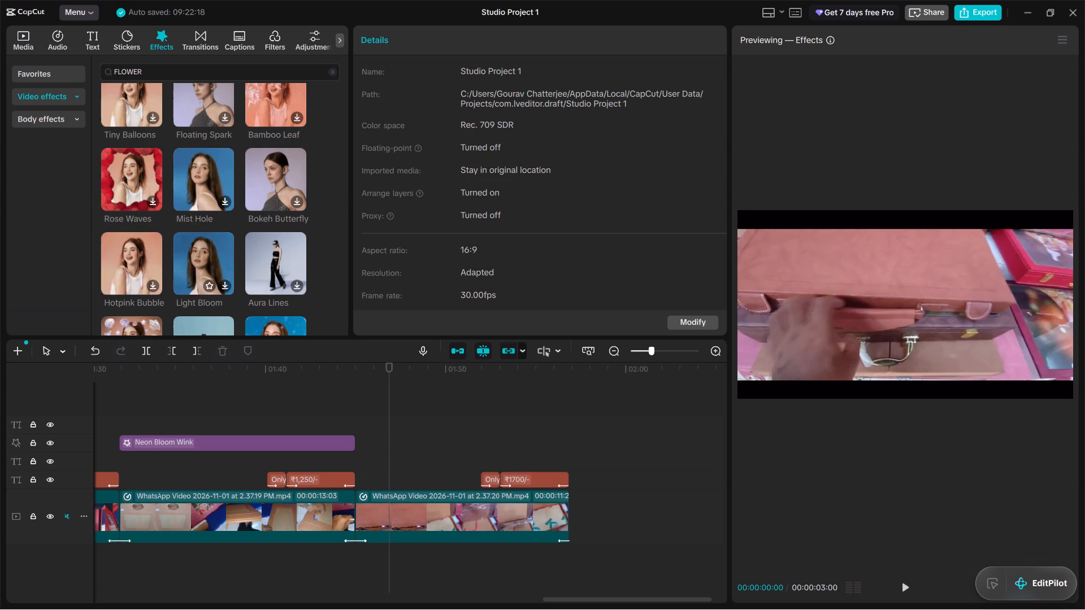
scroll(239, 245, down, 1)
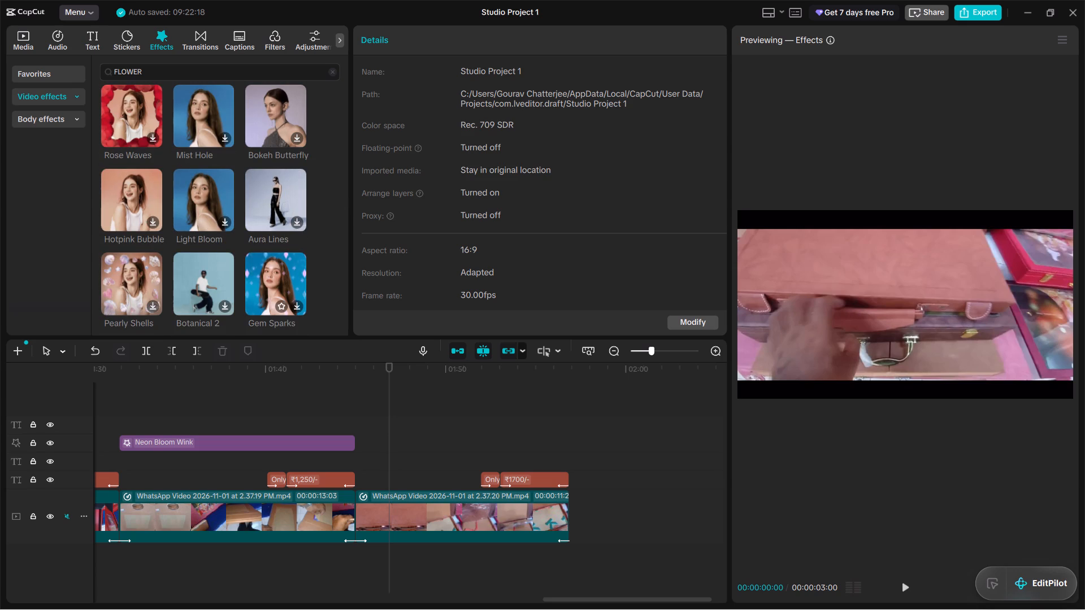
scroll(126, 274, down, 1)
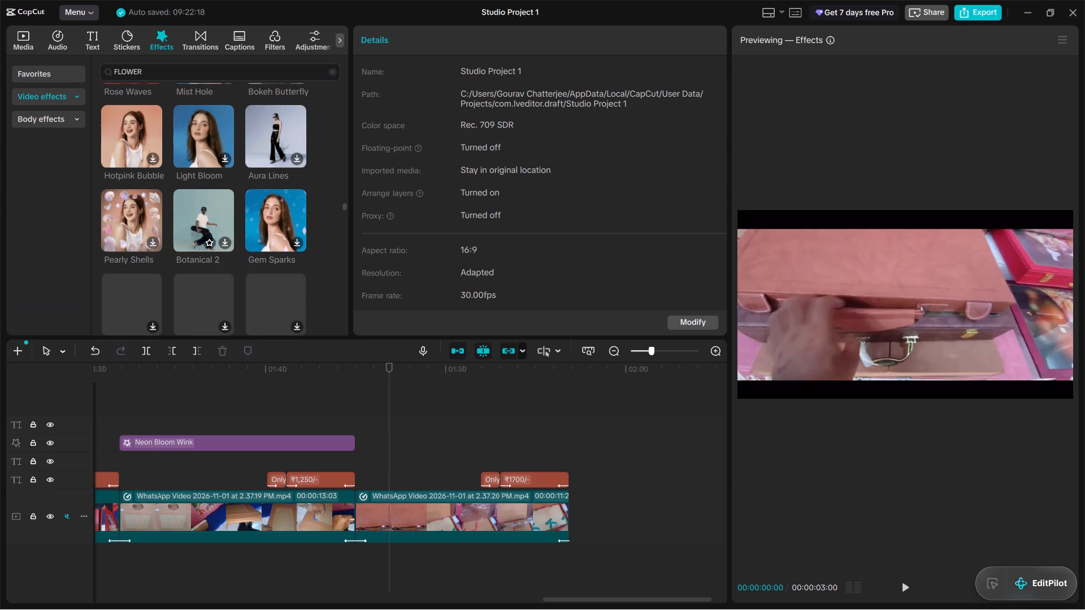
scroll(176, 218, down, 1)
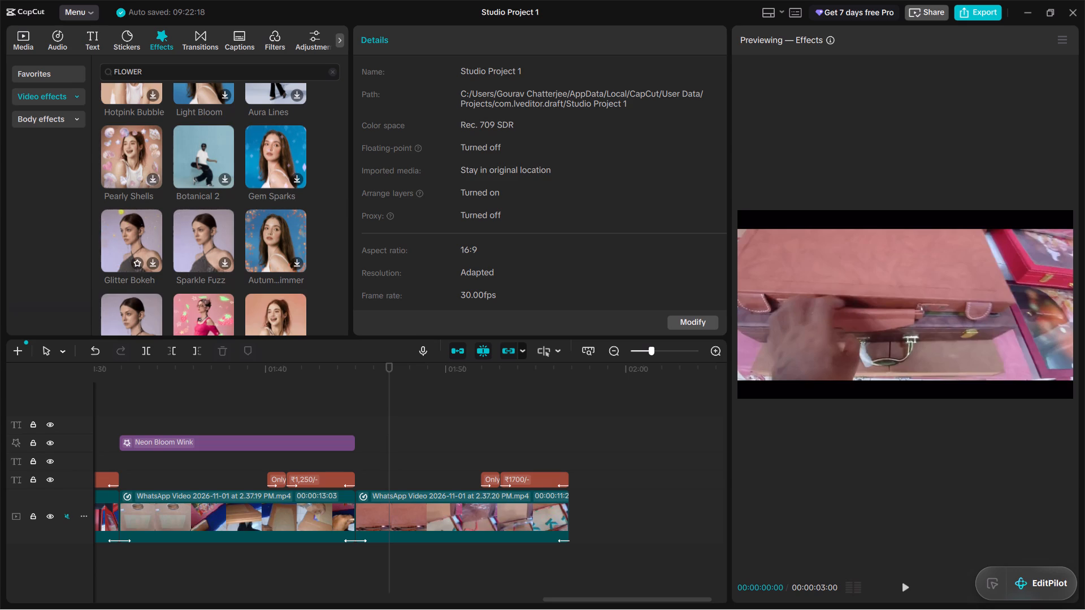
scroll(145, 225, down, 1)
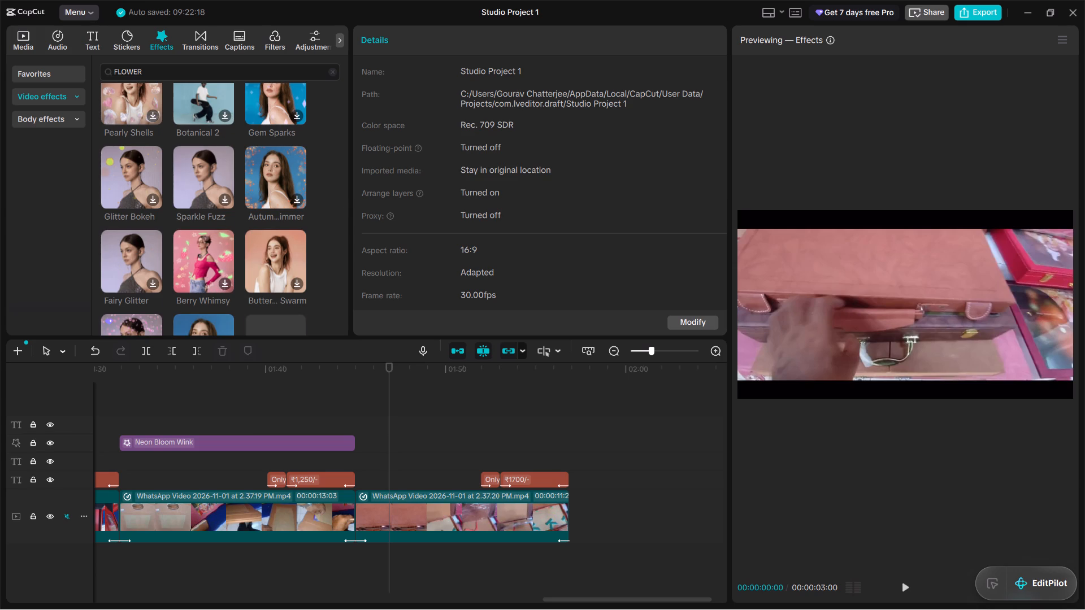
scroll(271, 247, down, 1)
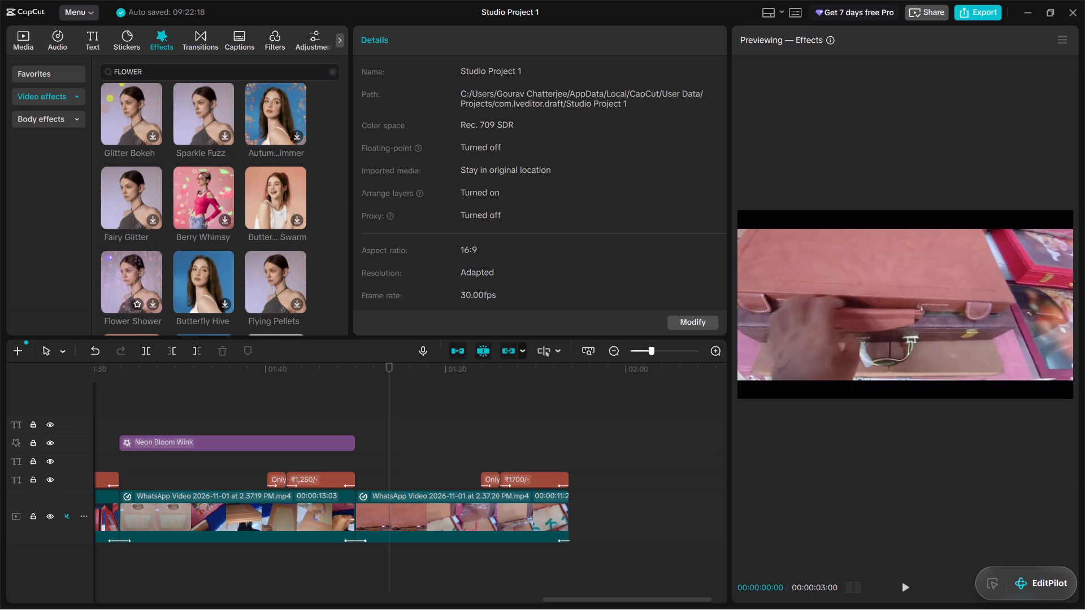
Preview the Flower Shower effect on the 2.37.20 PM clip and look over the effects that follow it.
click(132, 274)
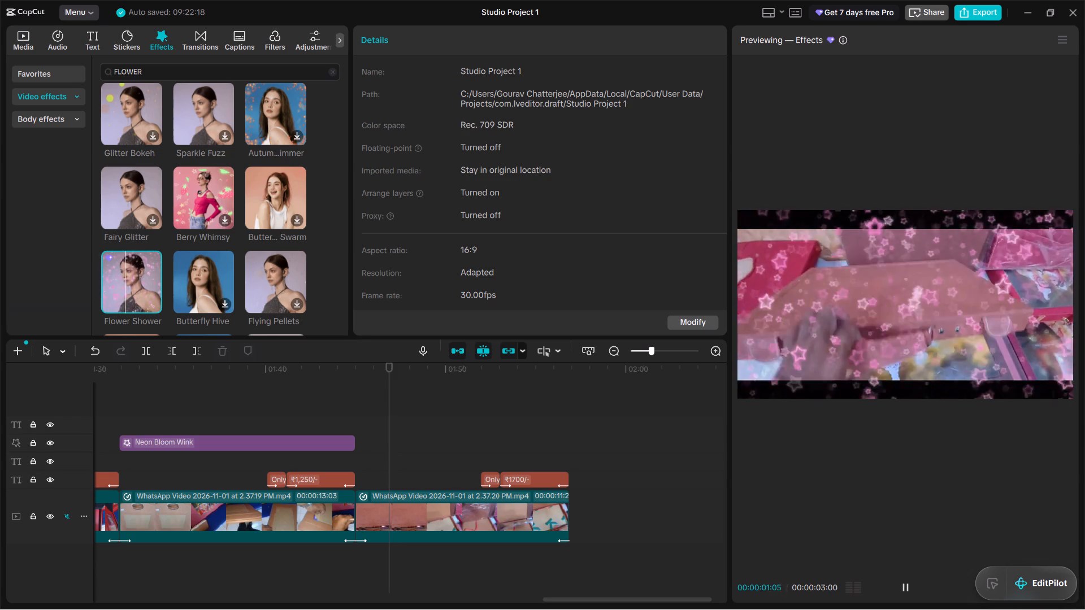
scroll(211, 230, down, 1)
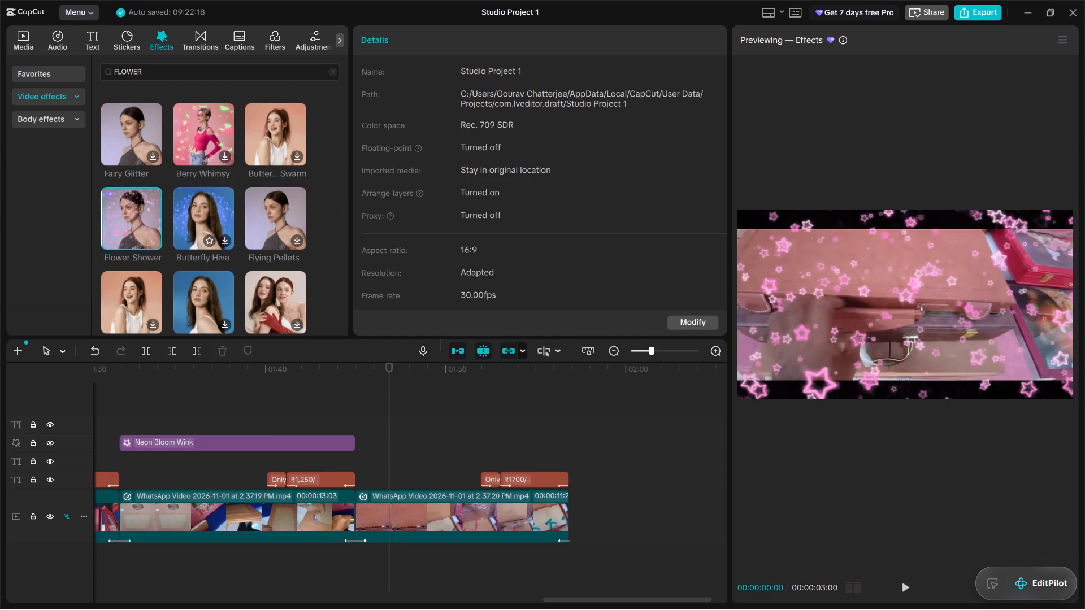
scroll(232, 238, down, 1)
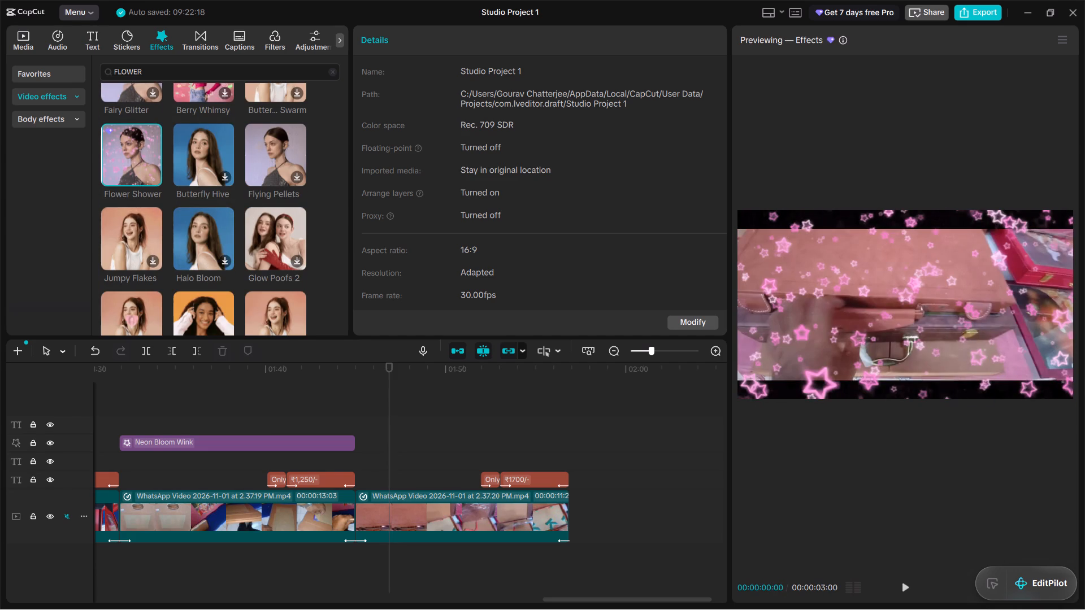
Inspect the available actions, mask options and basic settings of the Neon Bloom Wink effect on the timeline.
right_click(265, 442)
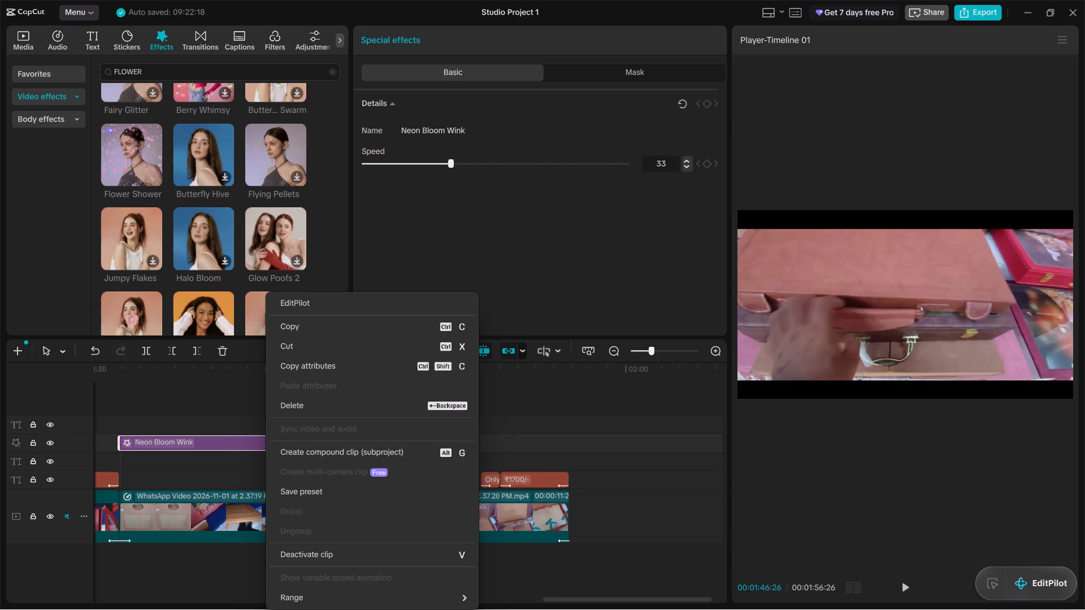
click(243, 433)
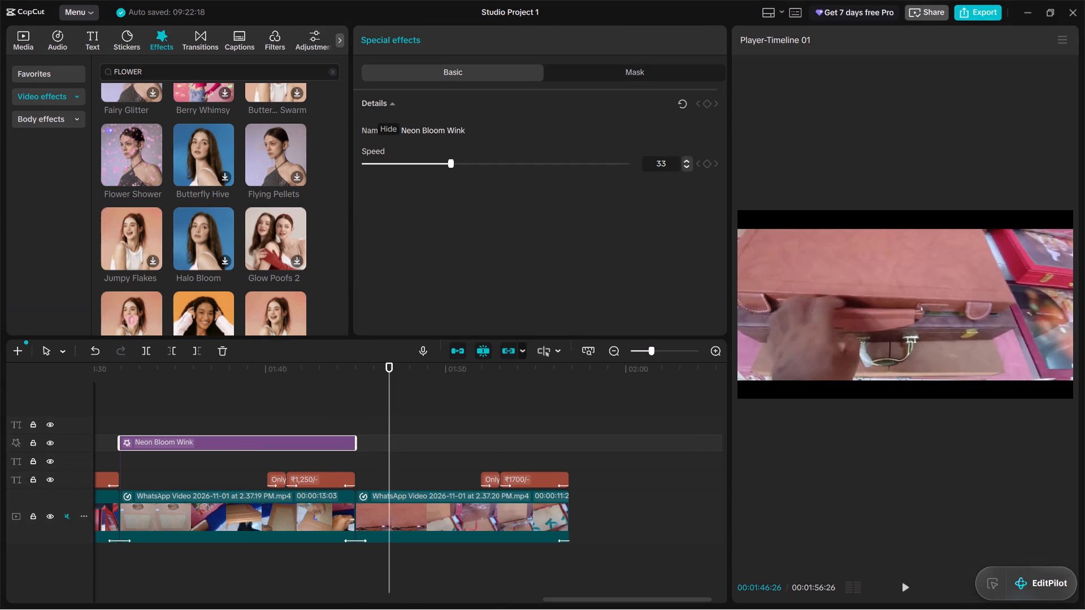
click(613, 80)
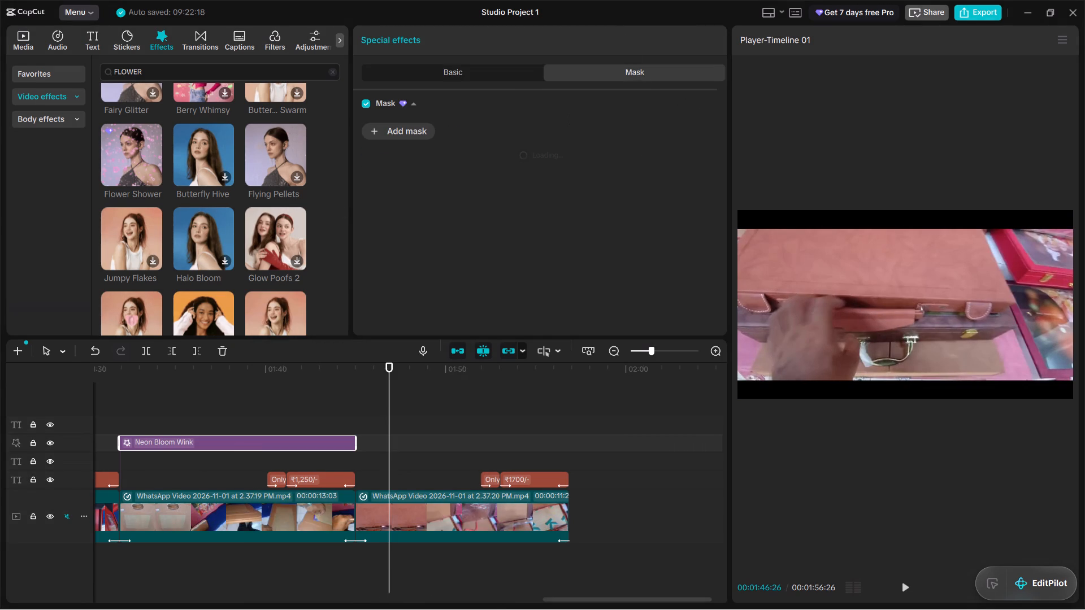
click(476, 76)
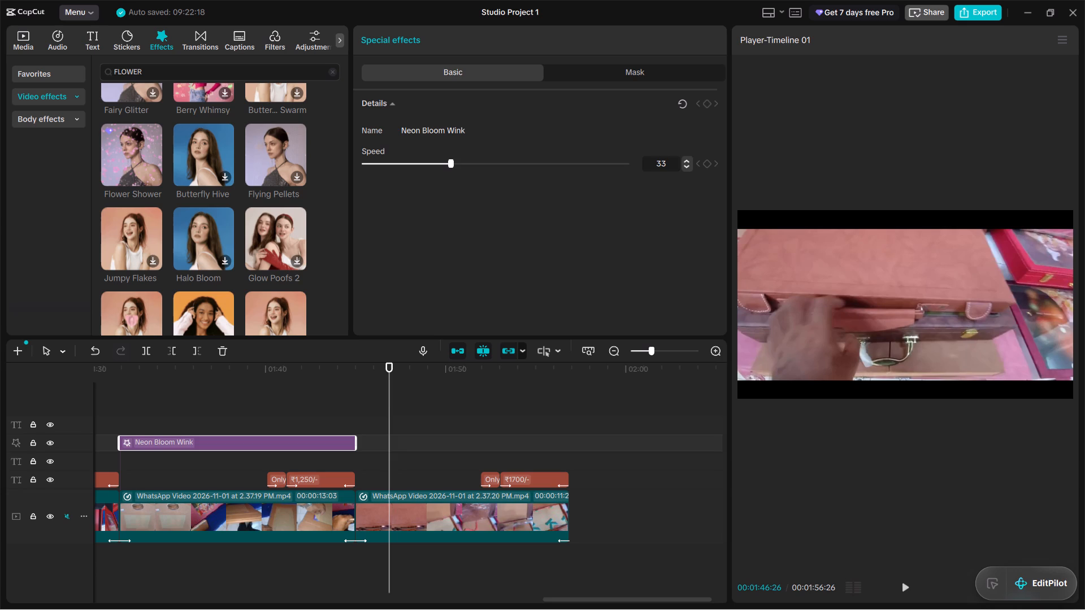
Add the Jumpy Flakes effect to the timeline and align its start with the beginning of the 2.37.20 PM clip.
click(142, 239)
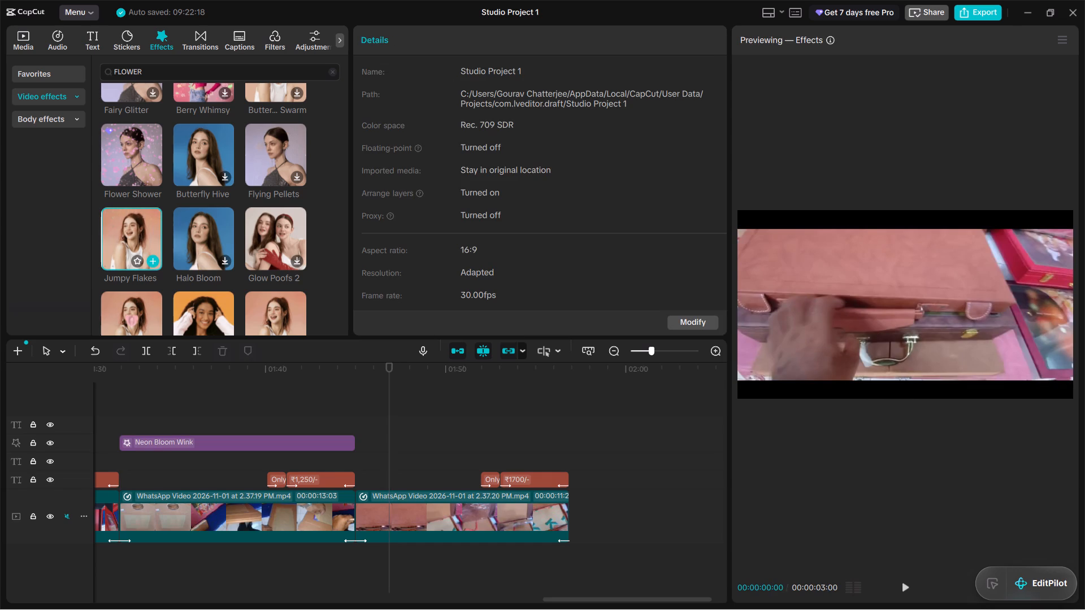
click(153, 258)
drag(417, 441, 388, 443)
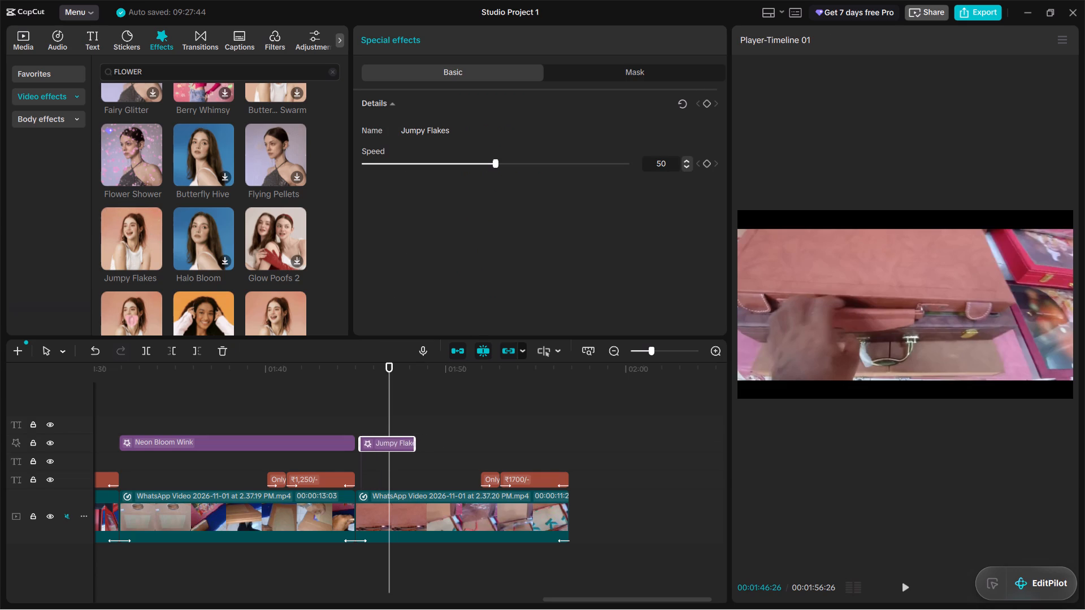
drag(388, 443, 384, 441)
Extend the Jumpy Flakes effect to the end of the 2.37.20 PM clip and deselect it.
drag(410, 447, 468, 421)
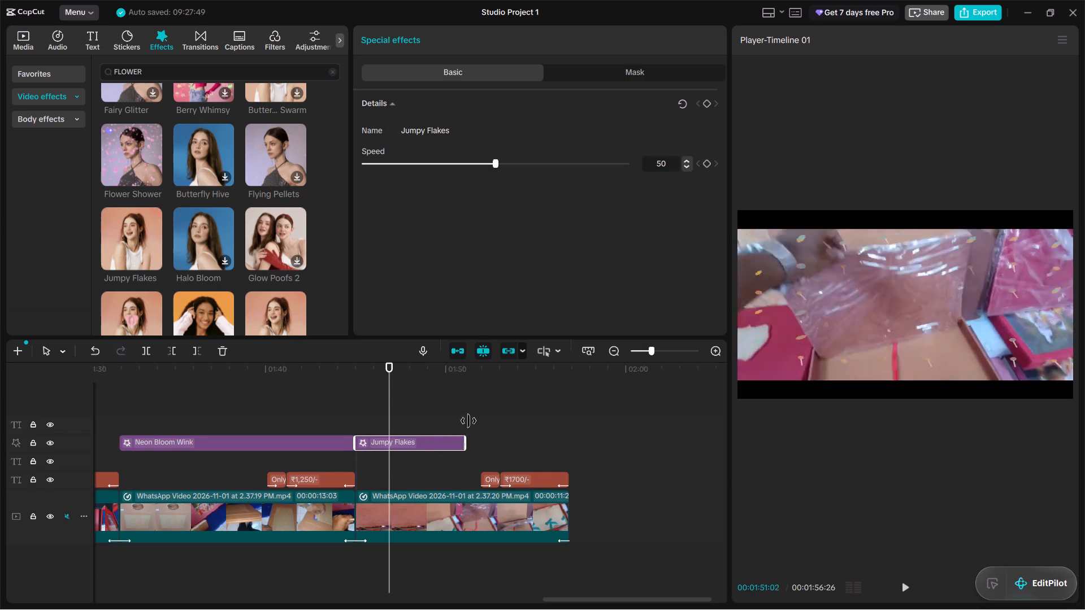
drag(468, 421, 567, 432)
click(635, 400)
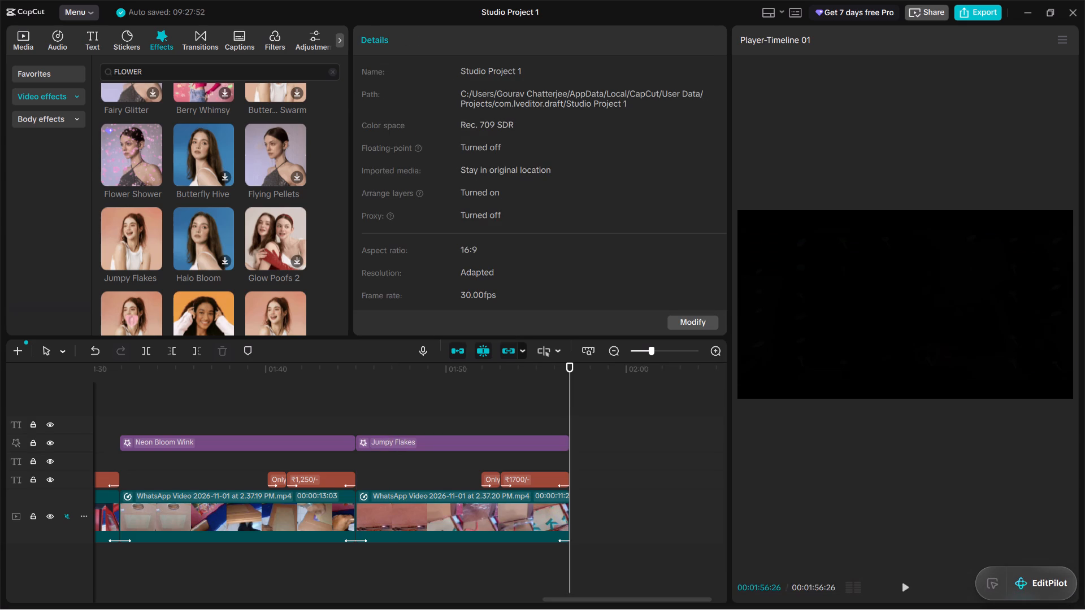
Play the timeline from the beginning at x2 speed to review the opening clips up to about 00:24.
key(space)
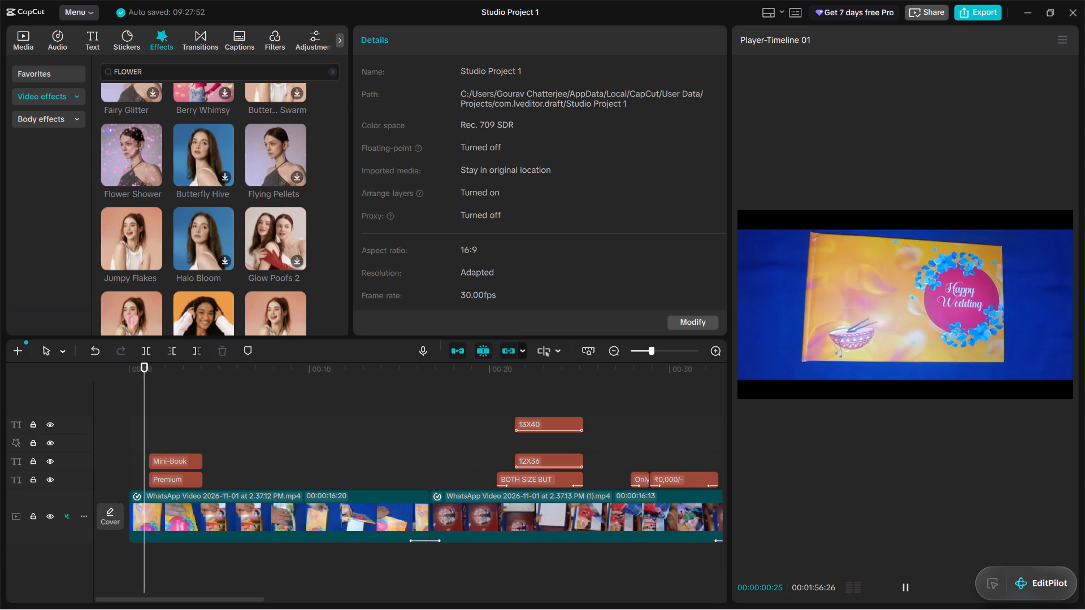
key(l)
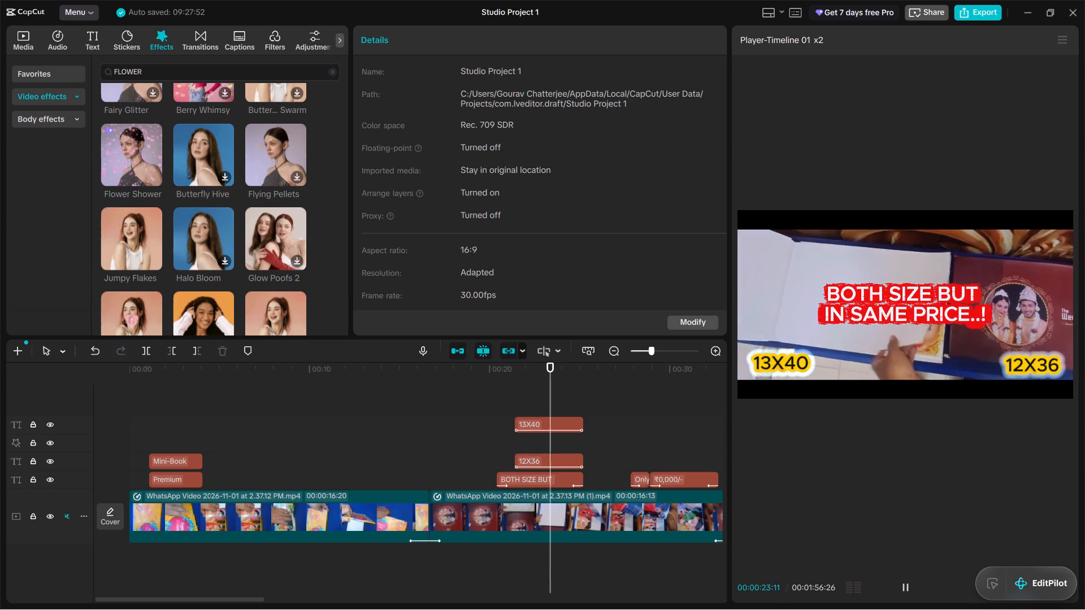
key(space)
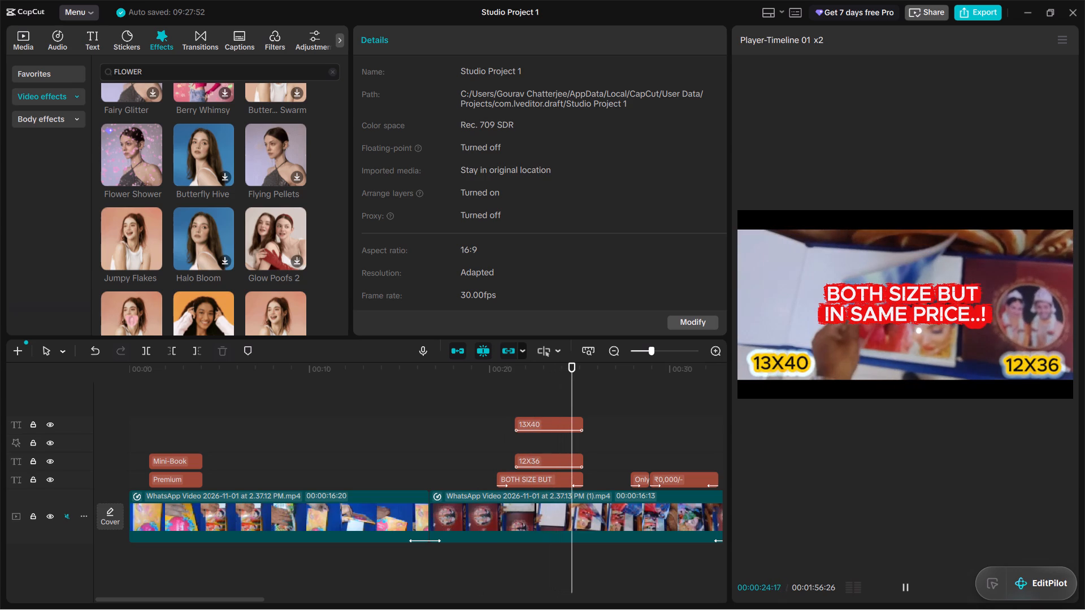
Rewind the timeline at x-2 speed to about 00:16 and replay it from there at normal speed to review the clips.
text(jj)
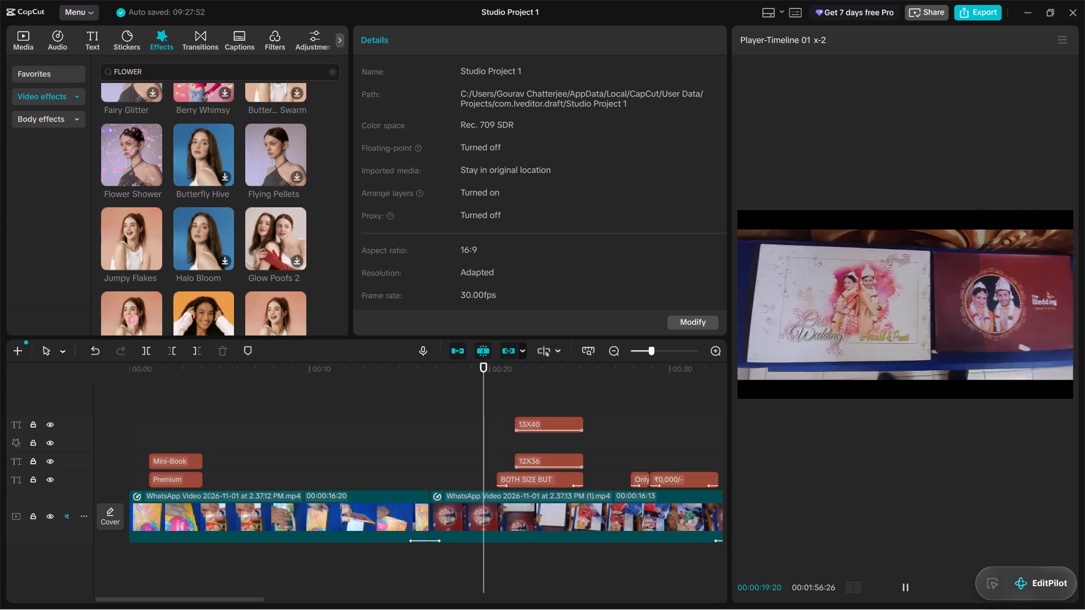
key(space)
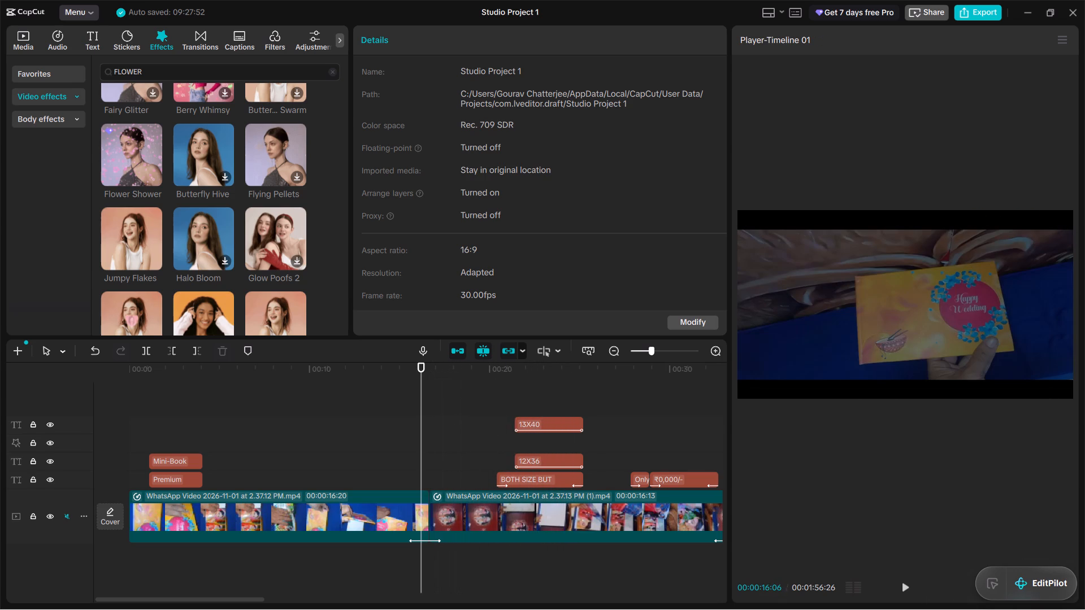
key(space)
key(space)
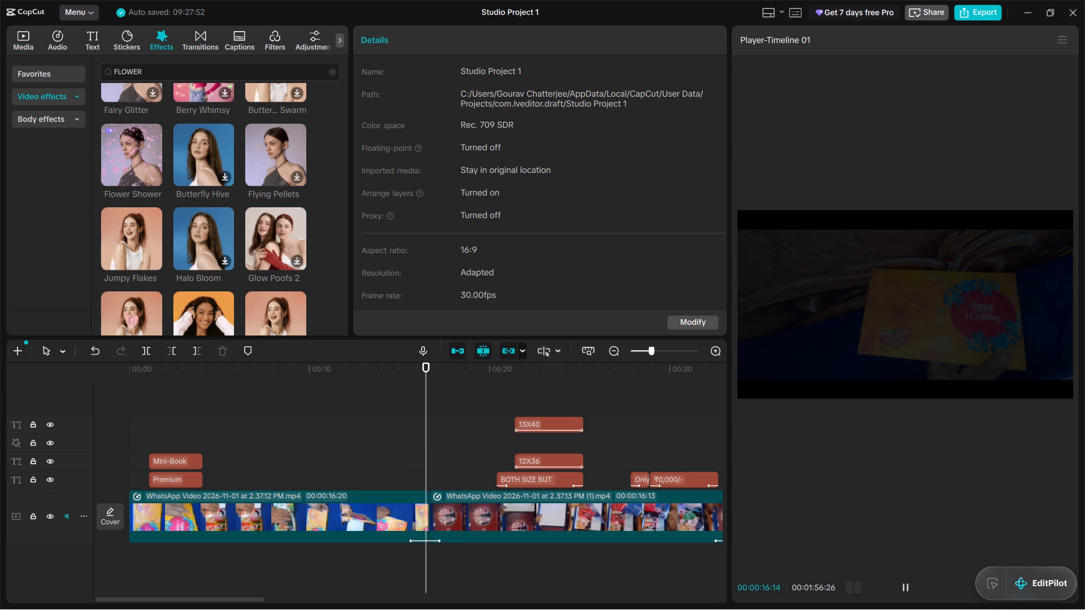
key(ctrl+shift+super+b)
key(space)
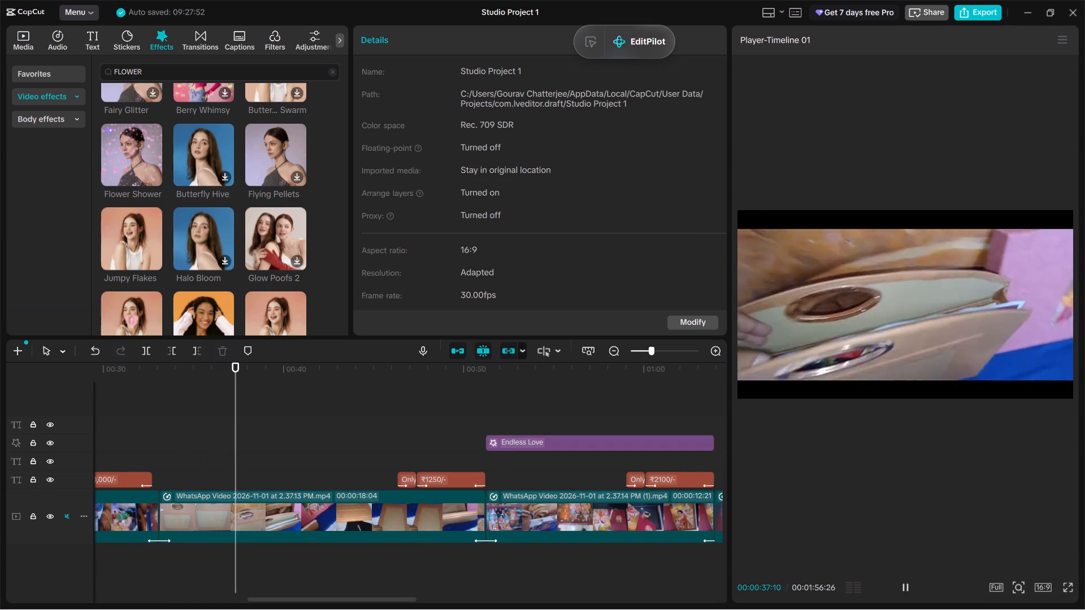
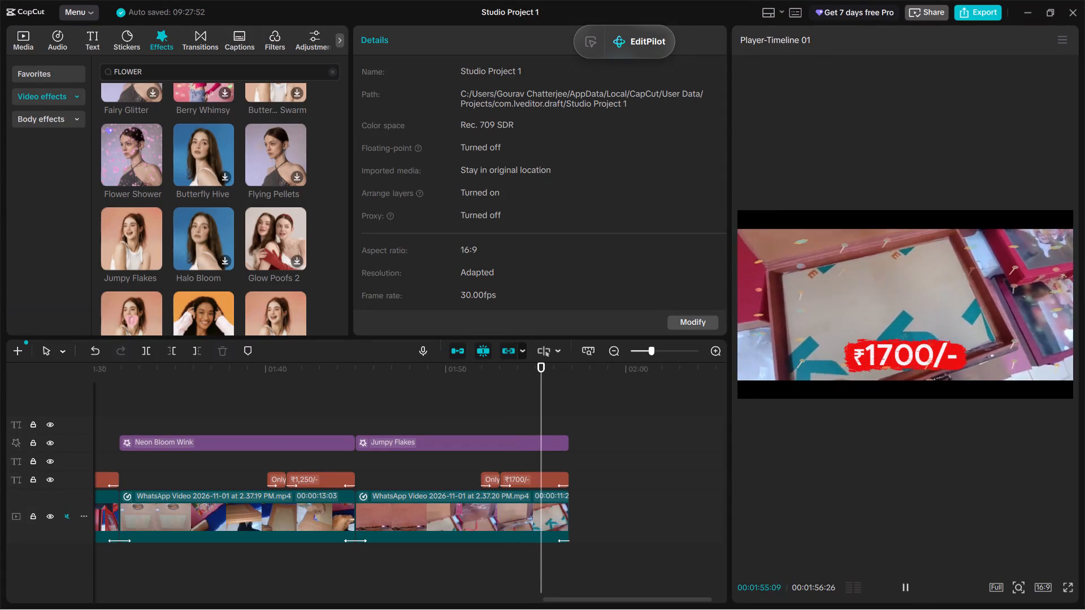
Close the Studio Project 1 editor and exit CapCut from its home window.
click(1074, 18)
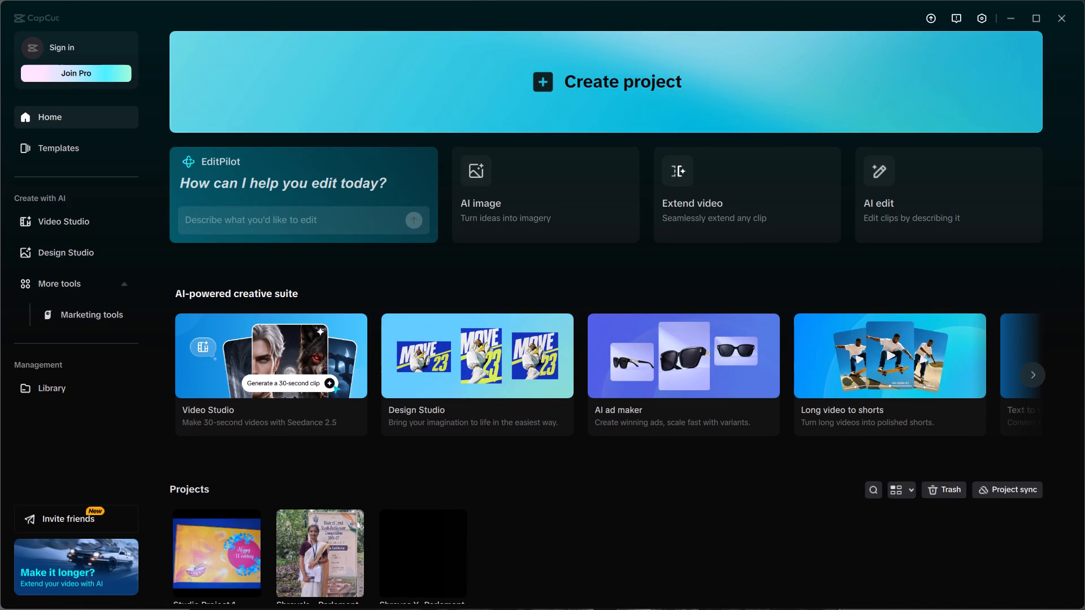
click(1067, 27)
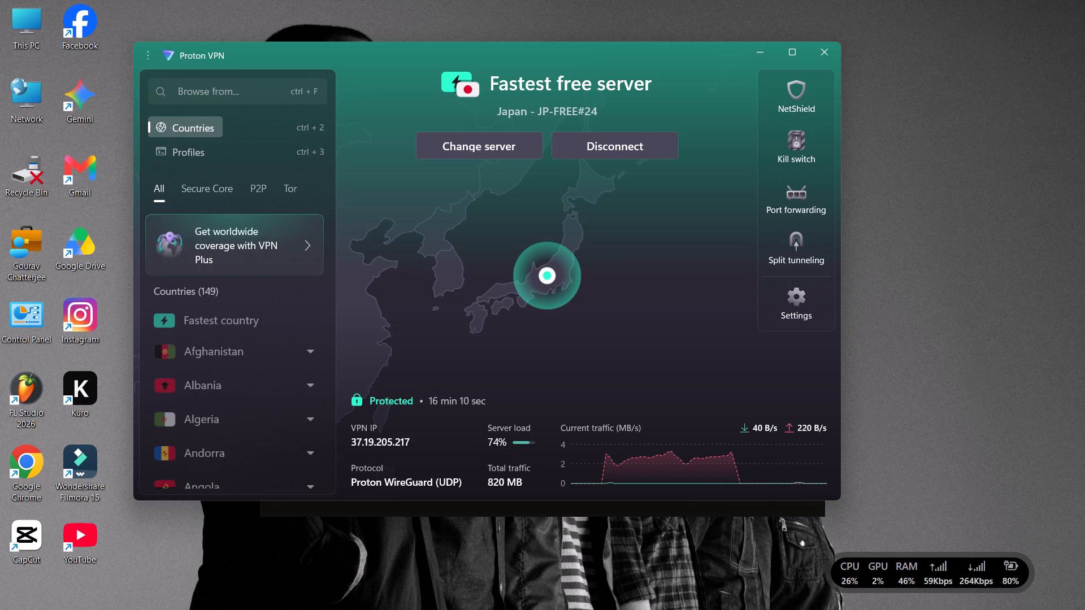
In Proton VPN, disconnect from the current VPN server.
click(662, 136)
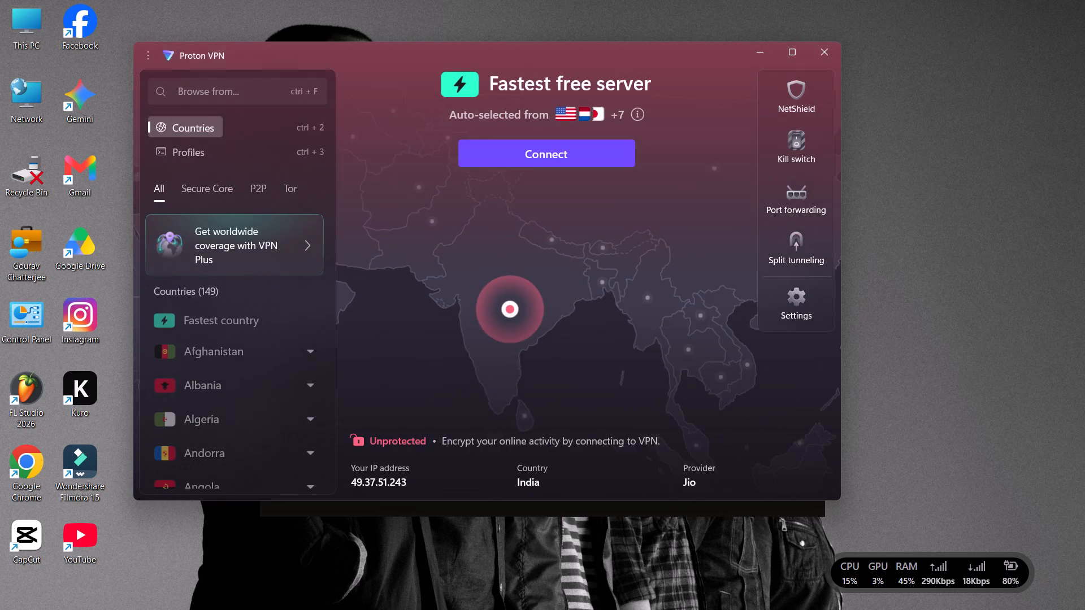